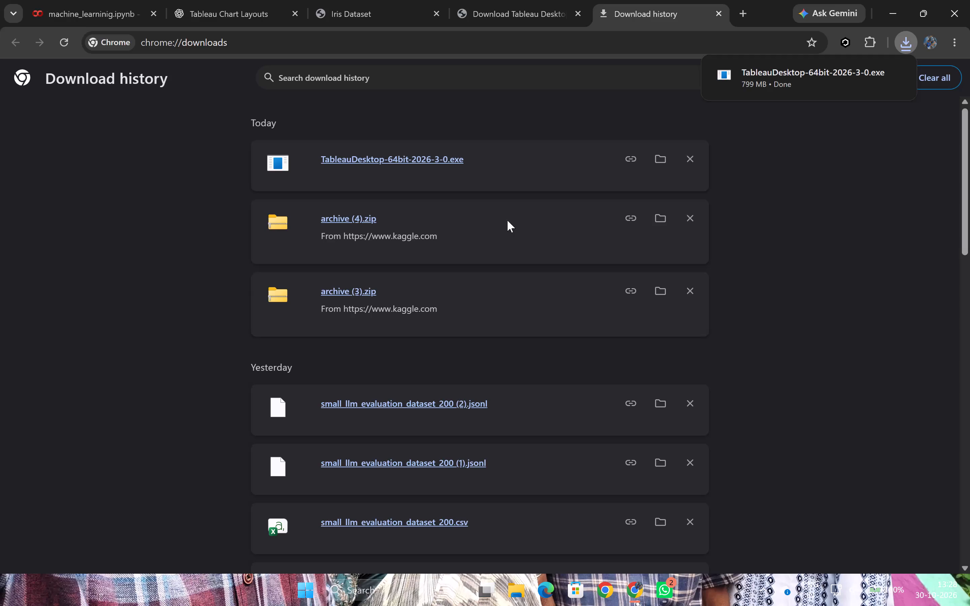
Switch to the Downloads folder in File Explorer, closing the separate archive (4) window.
{"action": "left_click", "coordinate": [514, 595]}
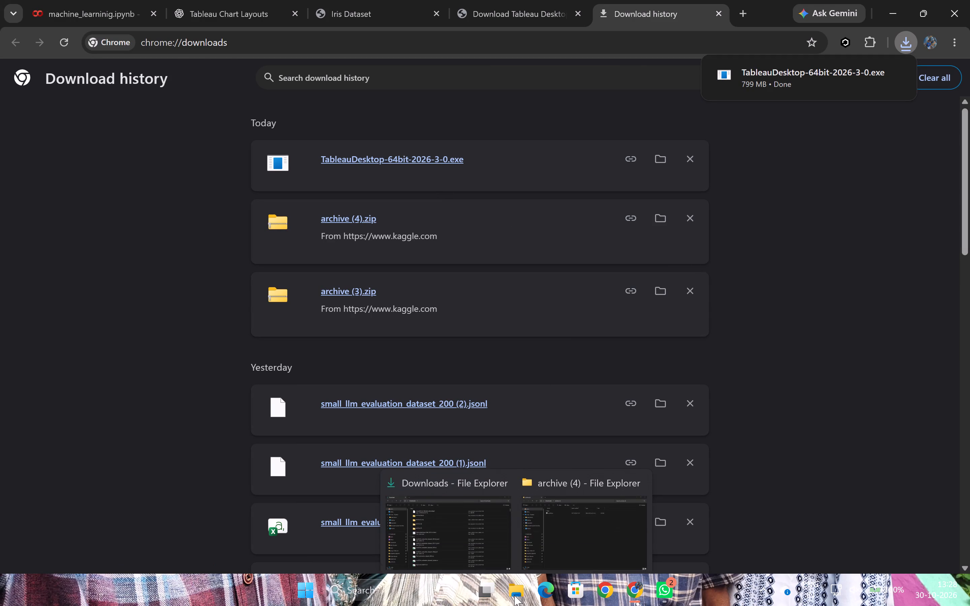
{"action": "left_click", "coordinate": [482, 526]}
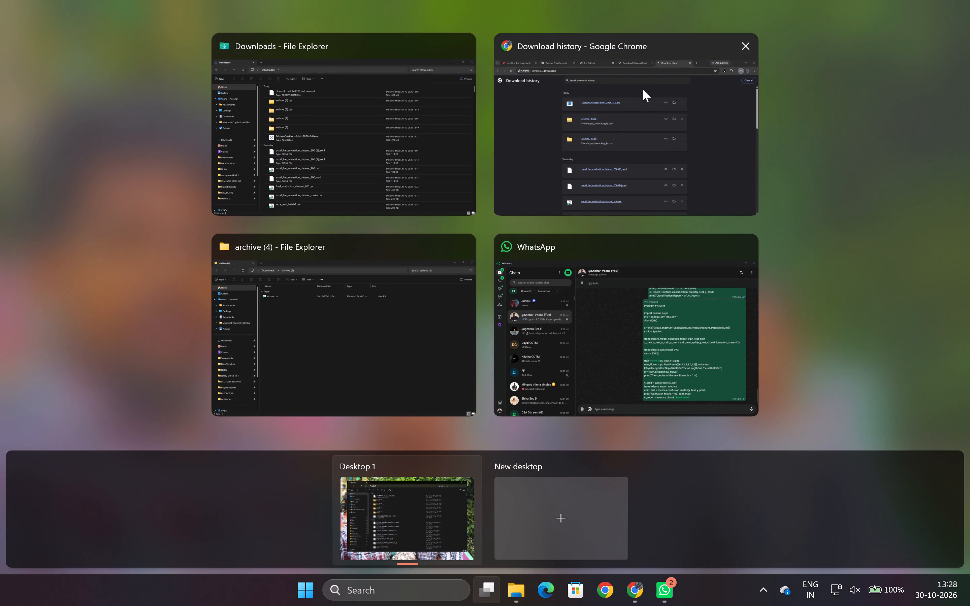
{"action": "left_click", "coordinate": [458, 246]}
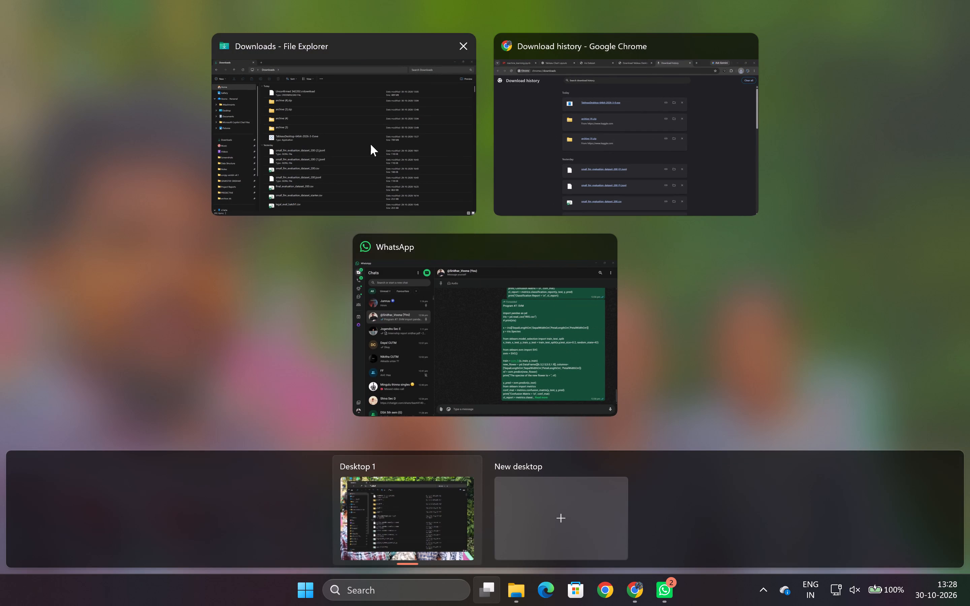
{"action": "left_click", "coordinate": [369, 143]}
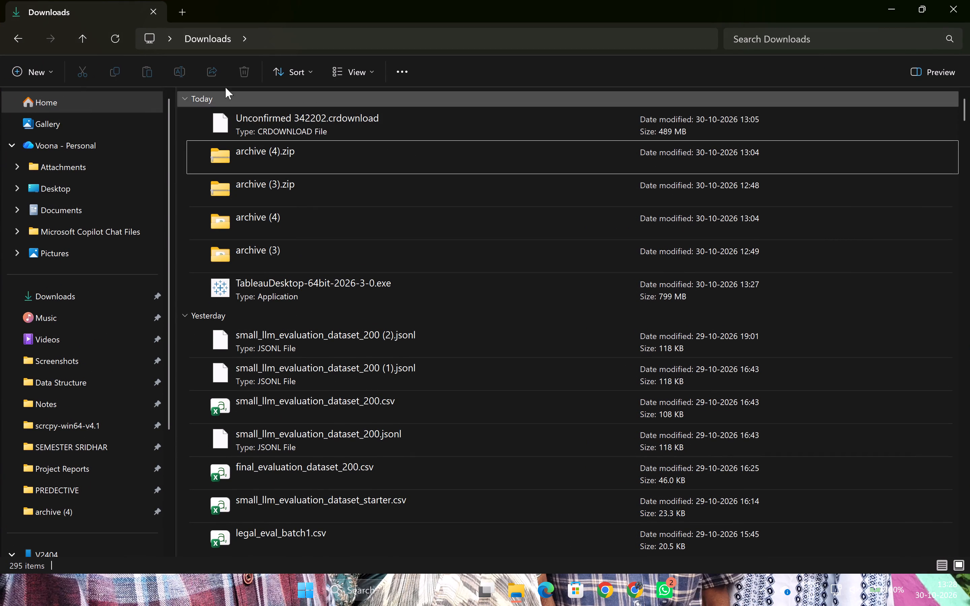
Refresh the Downloads folder and run the TableauDesktop-64bit-2026-3-0.exe installer.
{"action": "left_click", "coordinate": [109, 36]}
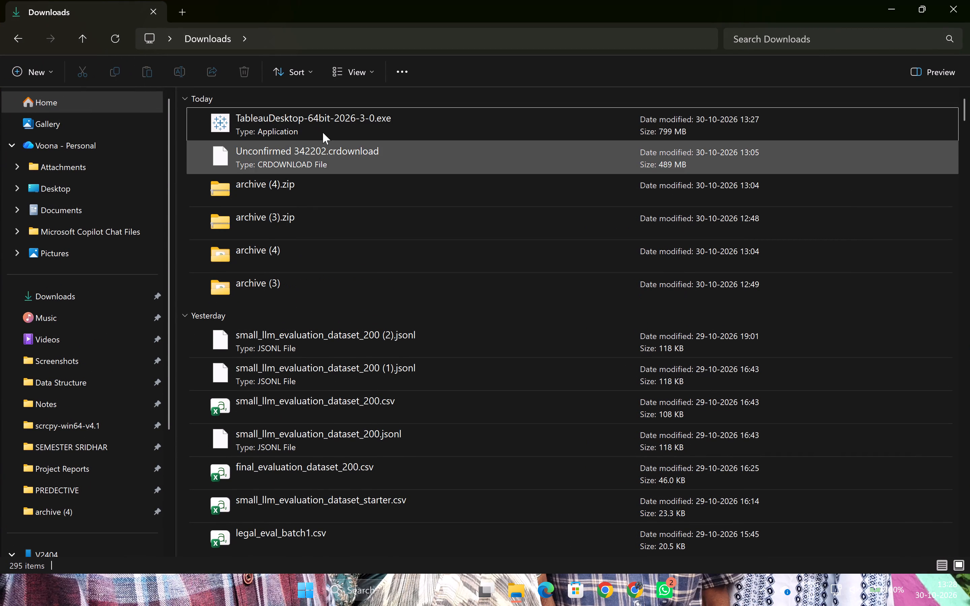
{"action": "left_click", "coordinate": [328, 129]}
{"action": "key", "text": "Return"}
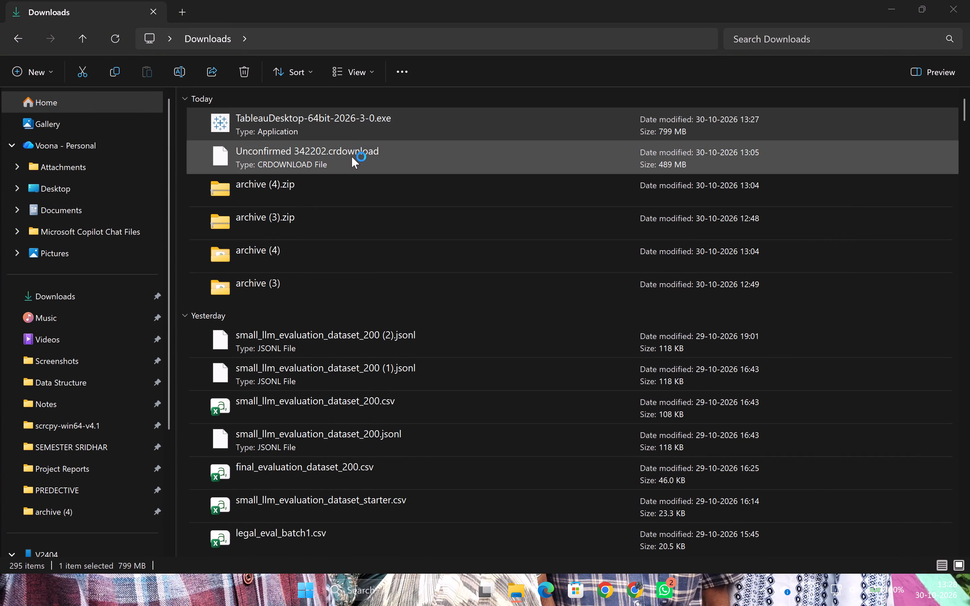
Delete the incomplete download file Unconfirmed 342202.crdownload from the Downloads folder.
{"action": "left_click", "coordinate": [352, 157]}
{"action": "left_click", "coordinate": [239, 66]}
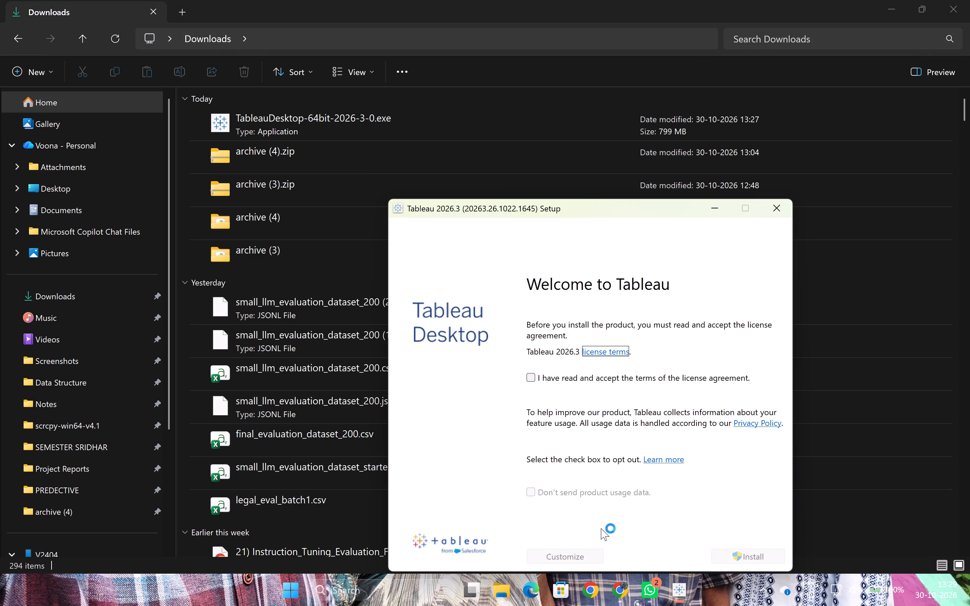
Accept the Tableau 2026.3 license agreement, opt out of sending product usage data, and start the installation, bringing its setup window forward.
{"action": "left_click", "coordinate": [528, 377]}
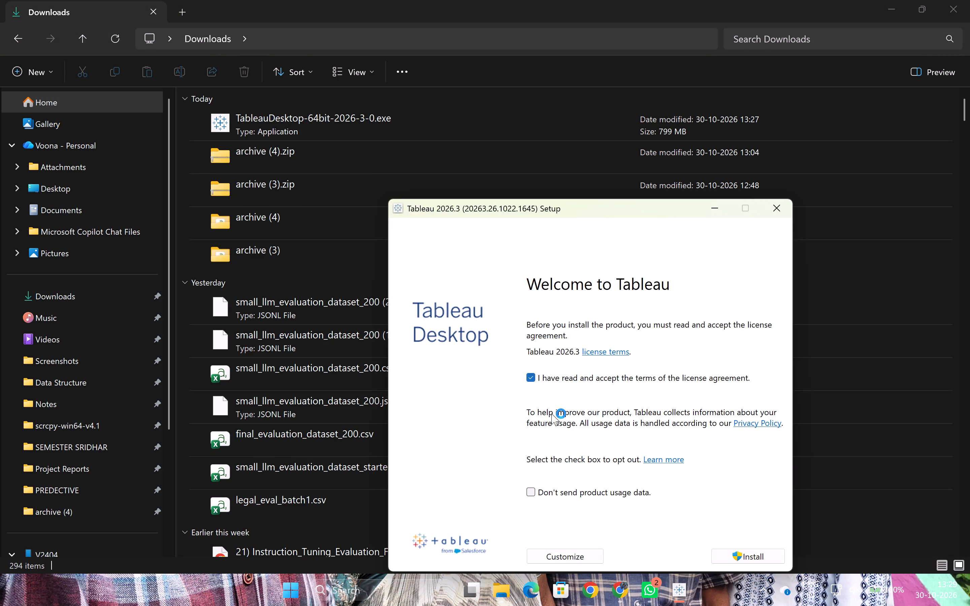
{"action": "left_click", "coordinate": [531, 493]}
{"action": "left_click", "coordinate": [741, 553]}
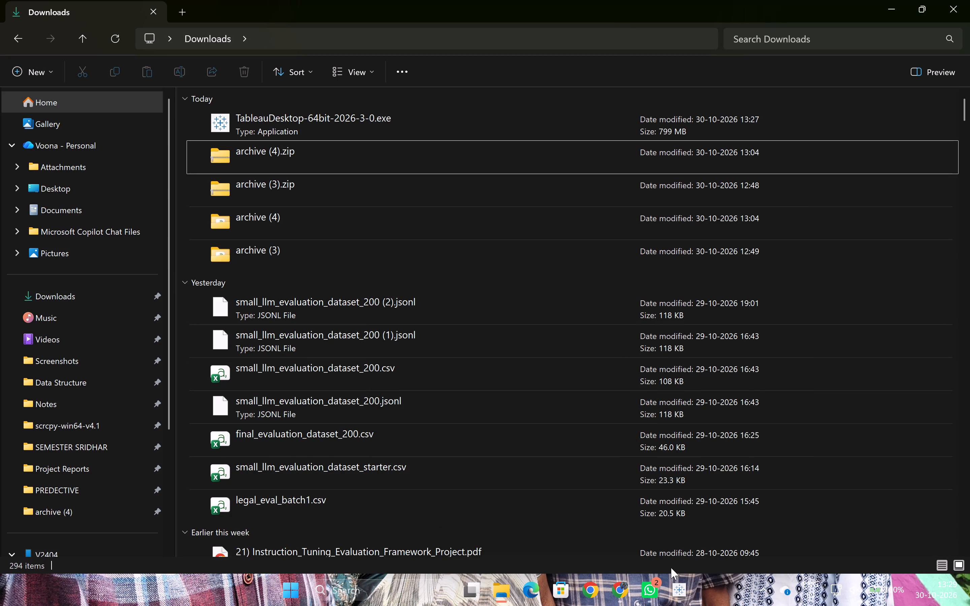
{"action": "left_click", "coordinate": [675, 585]}
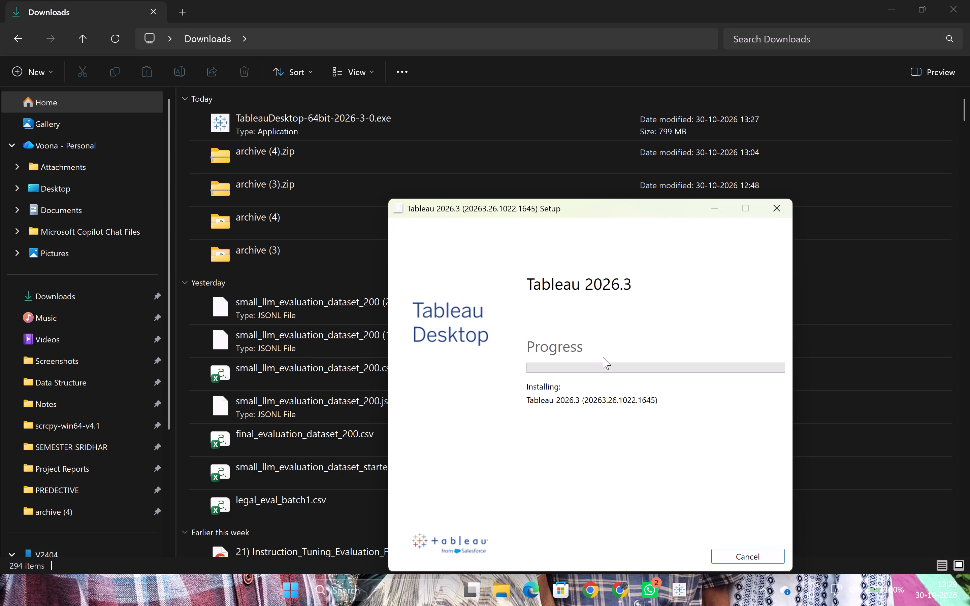
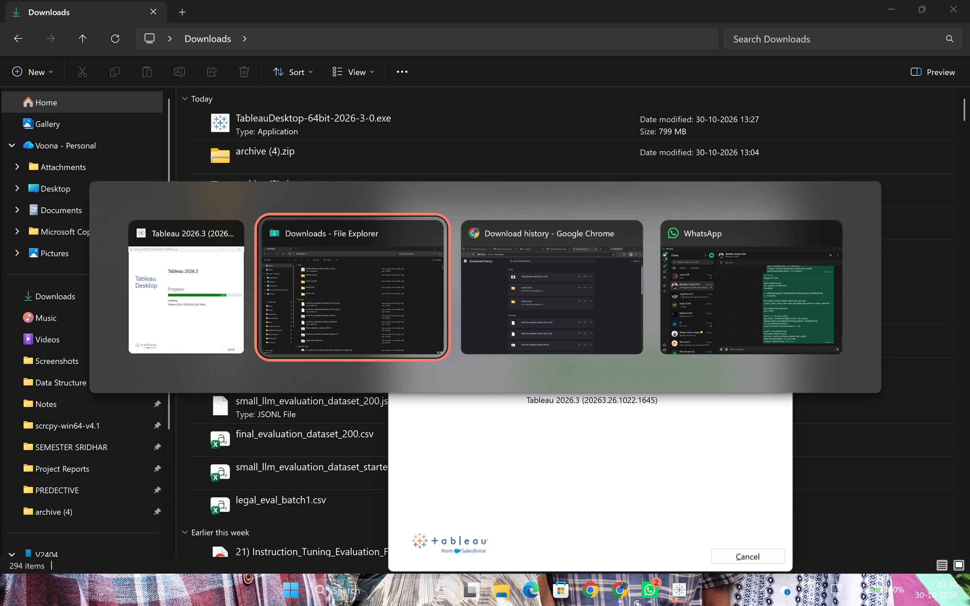
Switch from File Explorer to the Google Chrome window showing the download history.
{"action": "key", "text": "alt+Tab"}
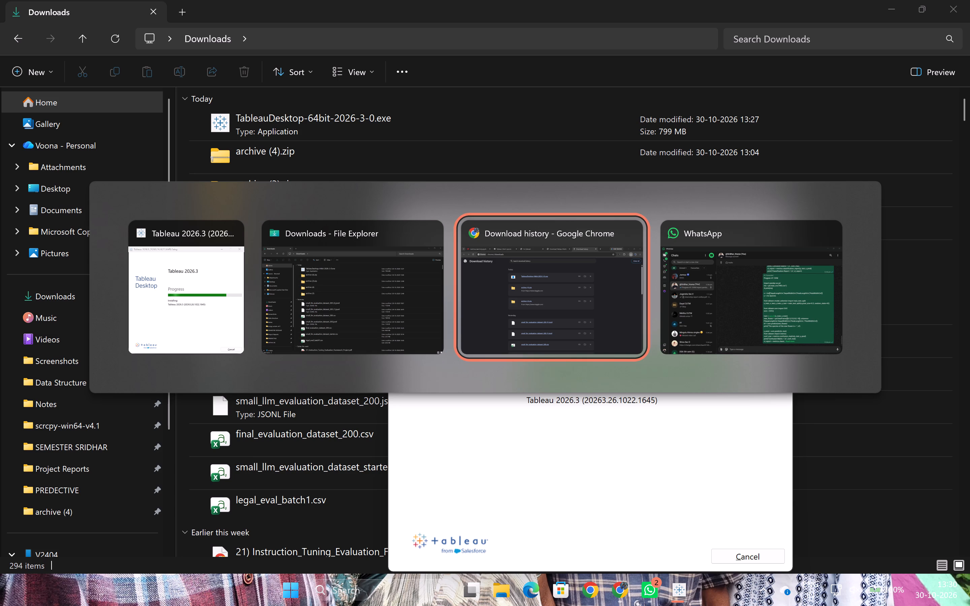
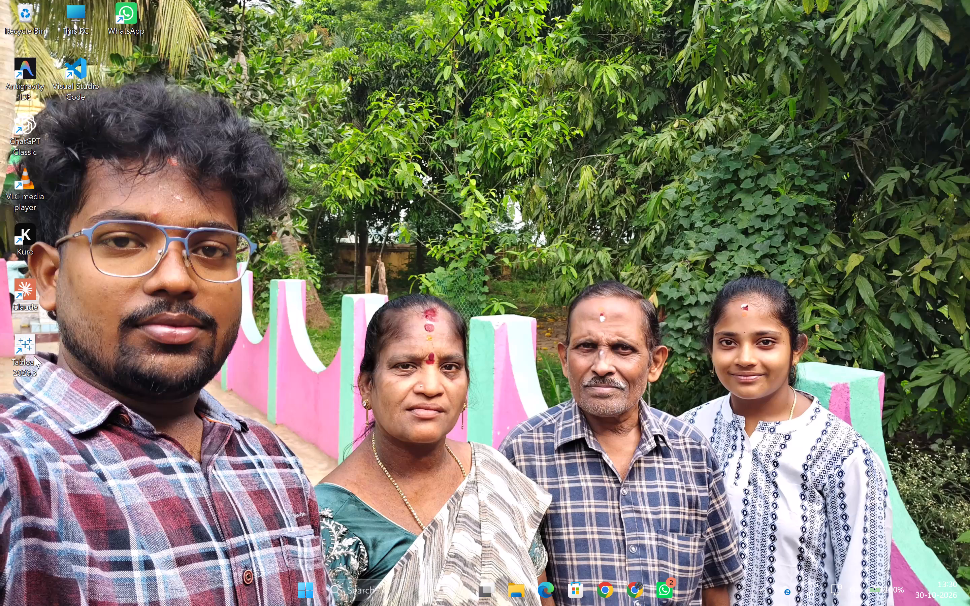
Launch Tableau 2026.3 from its desktop shortcut.
{"action": "left_click", "coordinate": [27, 350]}
{"action": "key", "text": "Return"}
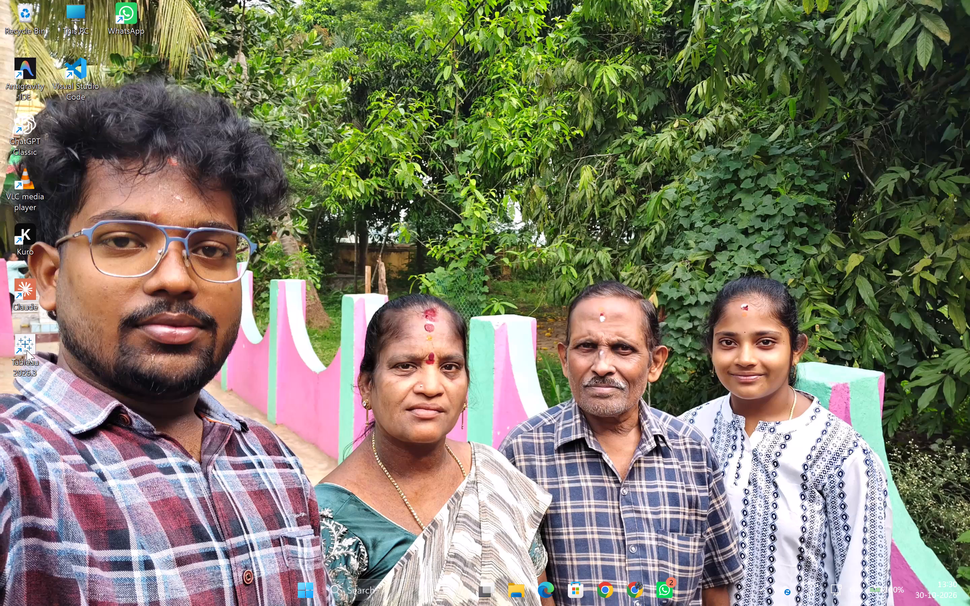
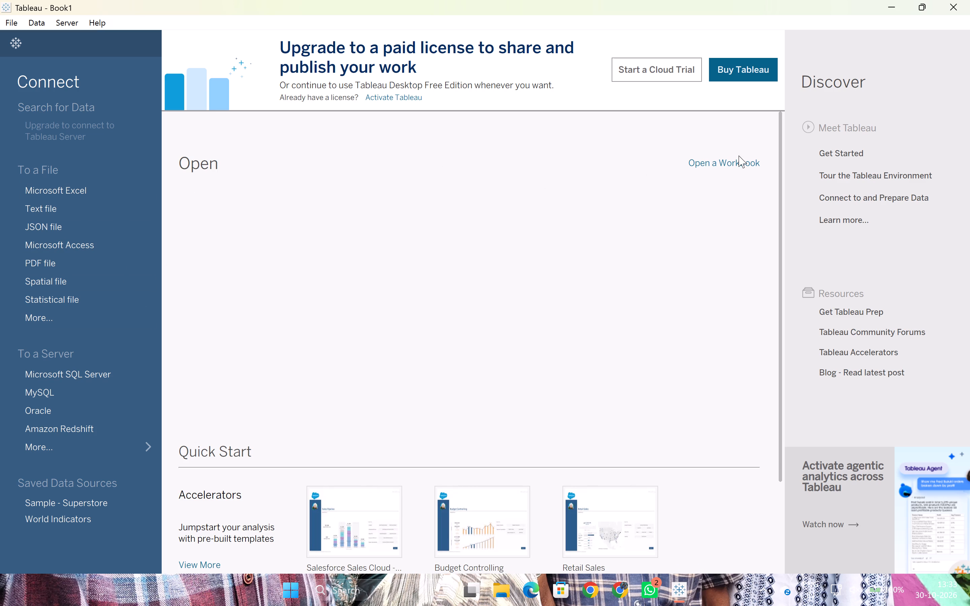
Create a folder named DAML in My Tableau Repository's Workbooks folder while browsing for a workbook, and leave without opening one.
{"action": "left_click", "coordinate": [730, 165]}
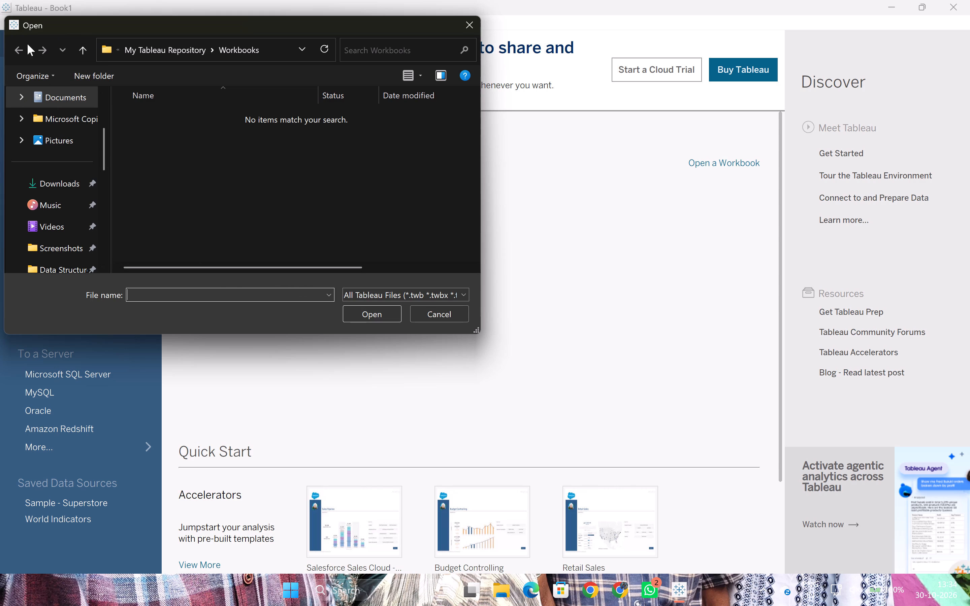
{"action": "left_click", "coordinate": [100, 81]}
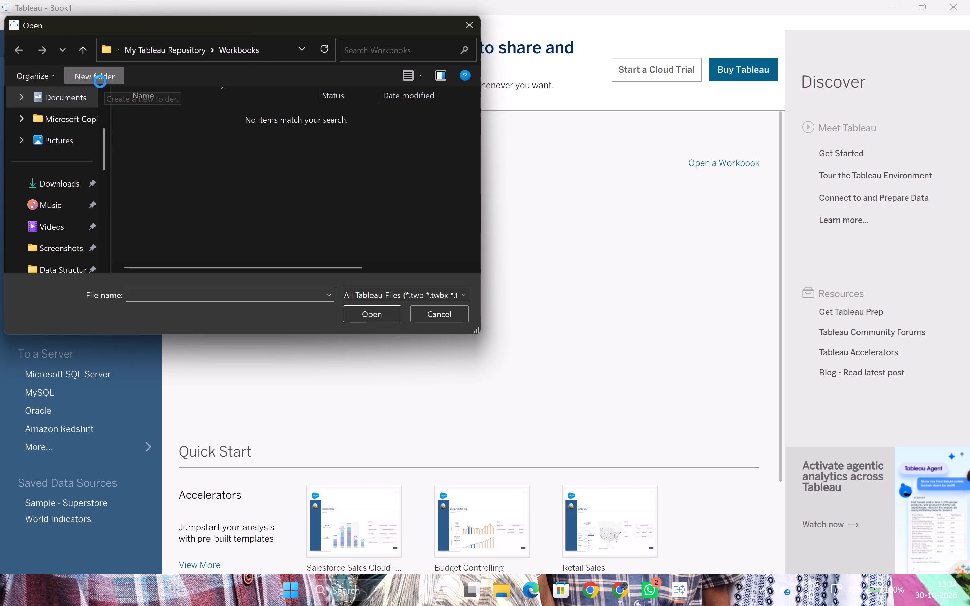
{"action": "key", "text": "BackSpace"}
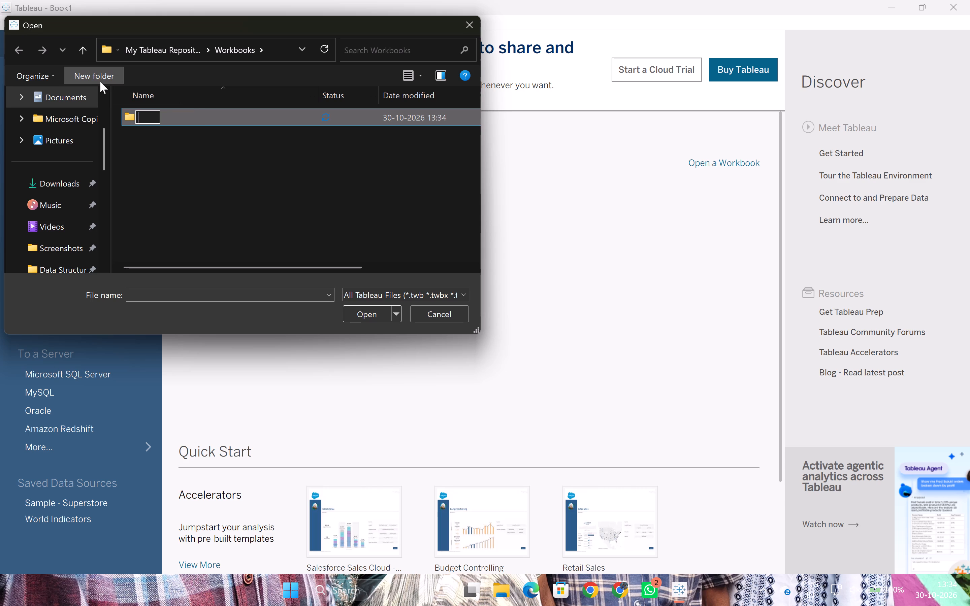
{"action": "type", "text": "Da"}
{"action": "key", "text": "BackSpace"}
{"action": "type", "text": "AML"}
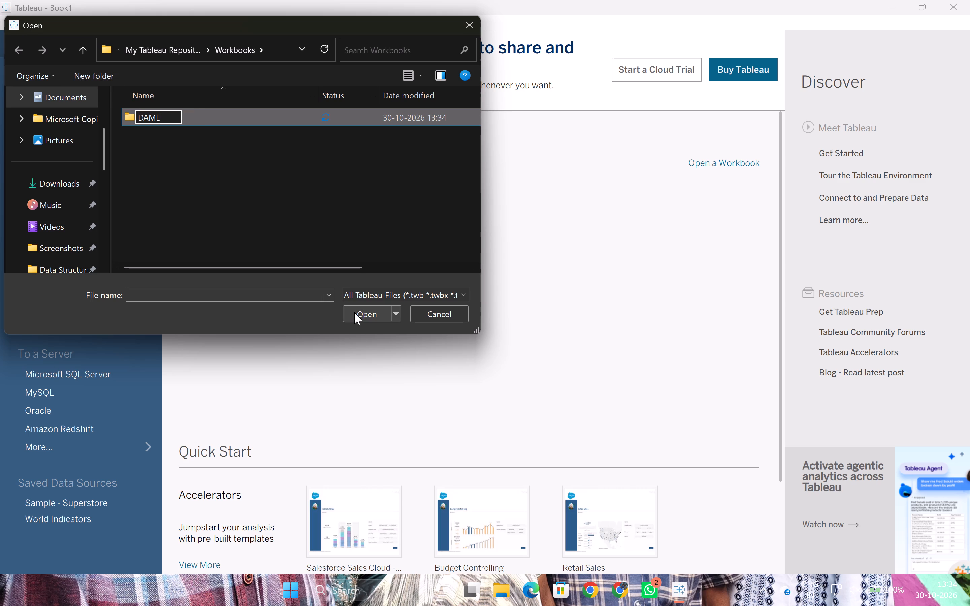
{"action": "left_click", "coordinate": [354, 312]}
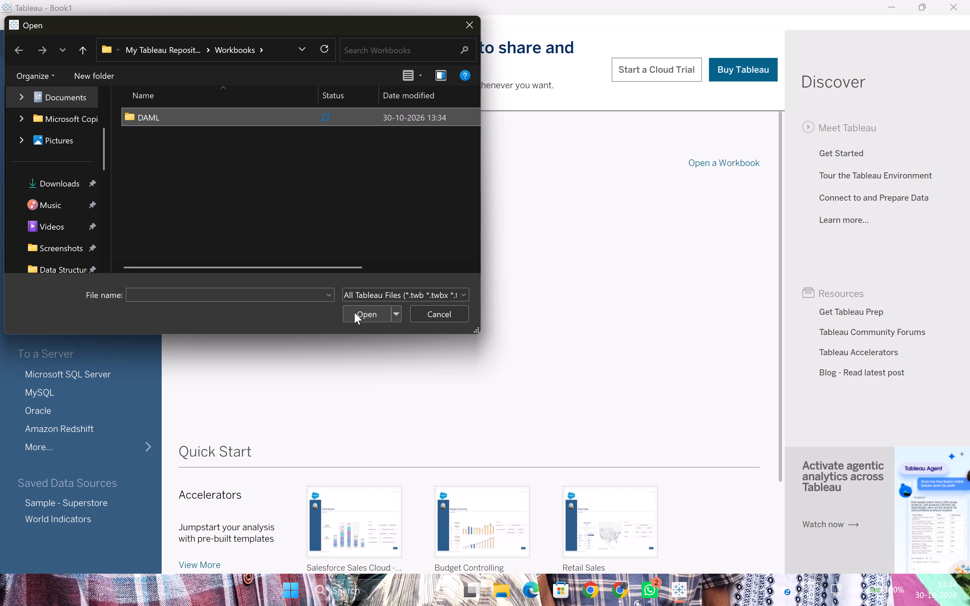
{"action": "left_click", "coordinate": [354, 312]}
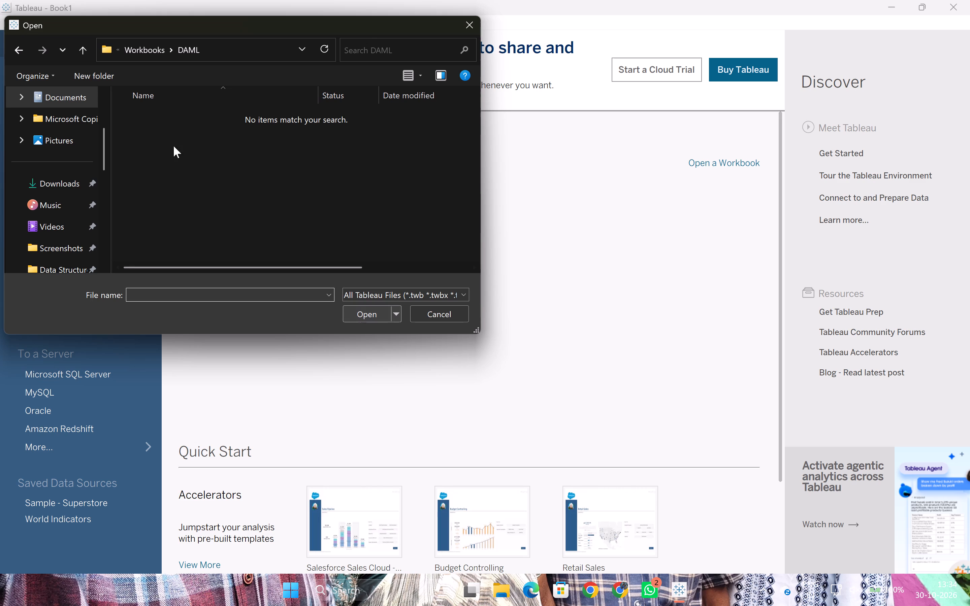
{"action": "left_click", "coordinate": [80, 54]}
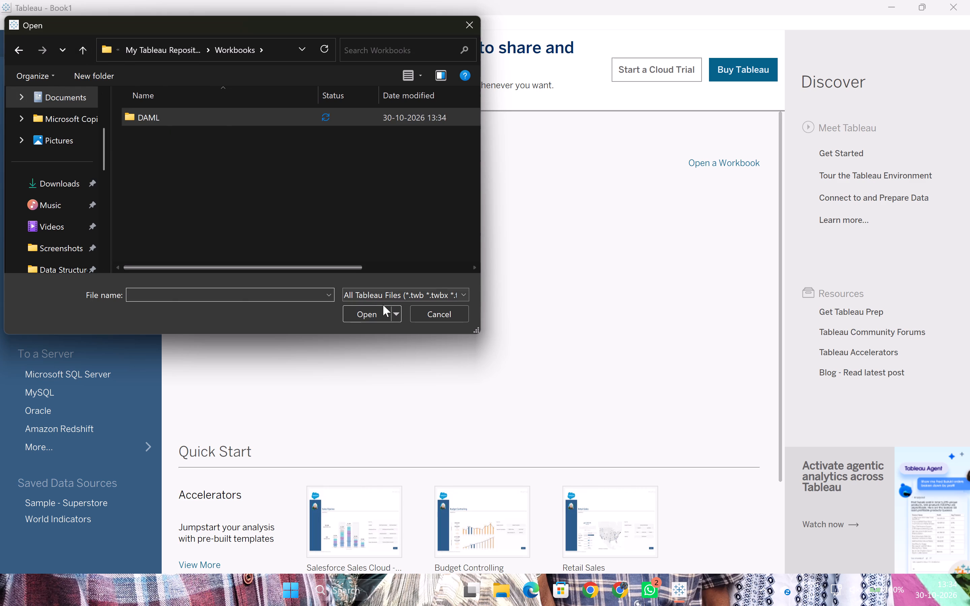
{"action": "left_click", "coordinate": [464, 18]}
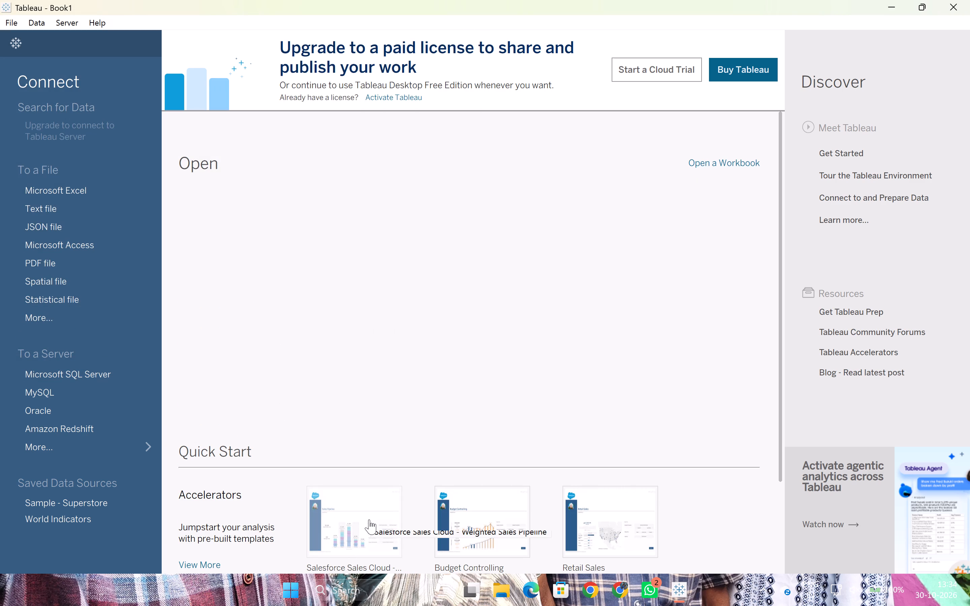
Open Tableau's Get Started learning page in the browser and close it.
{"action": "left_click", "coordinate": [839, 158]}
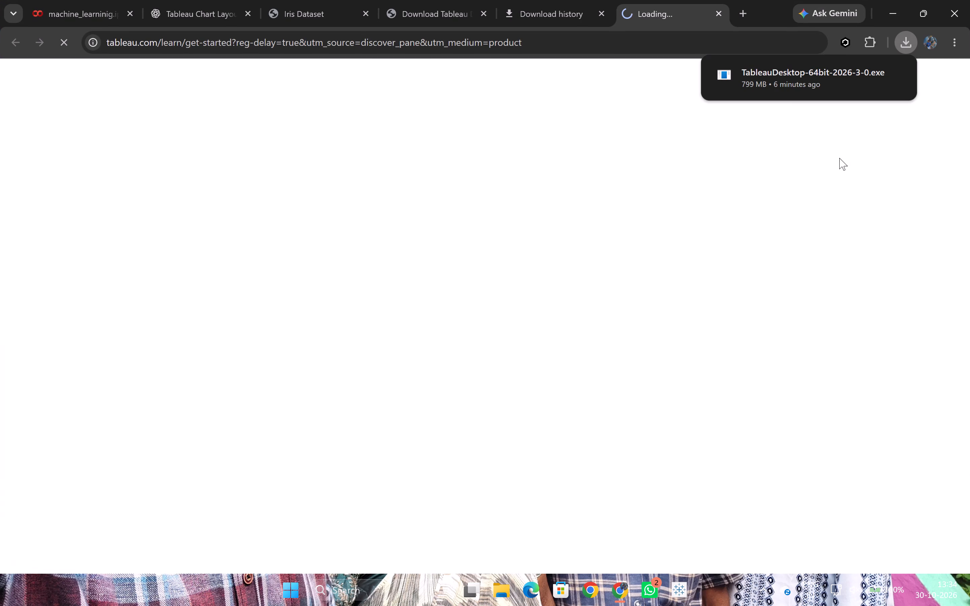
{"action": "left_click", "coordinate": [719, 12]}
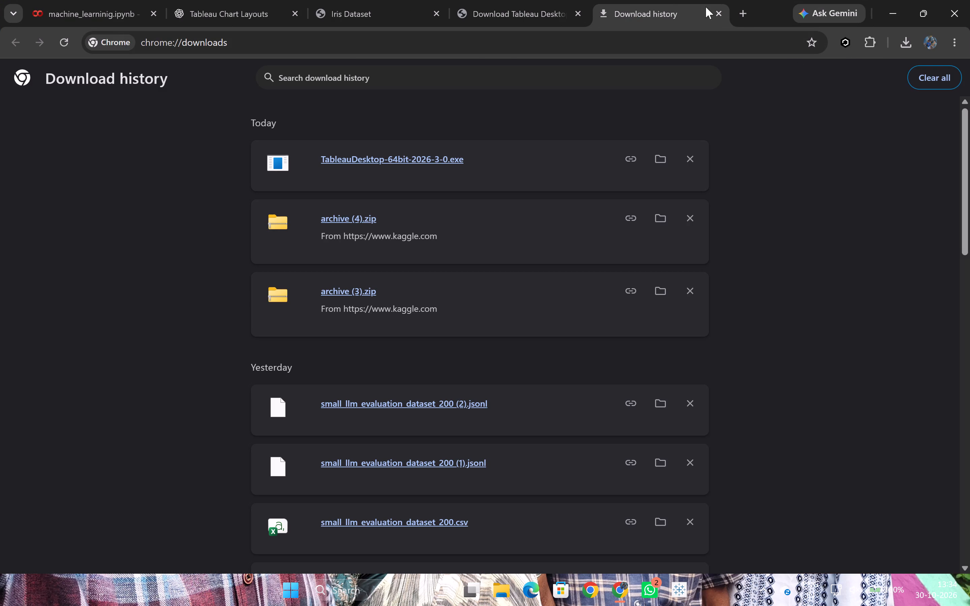
Close the Download history, Download Tableau Desktop and Iris Dataset browser tabs.
{"action": "left_click", "coordinate": [714, 7]}
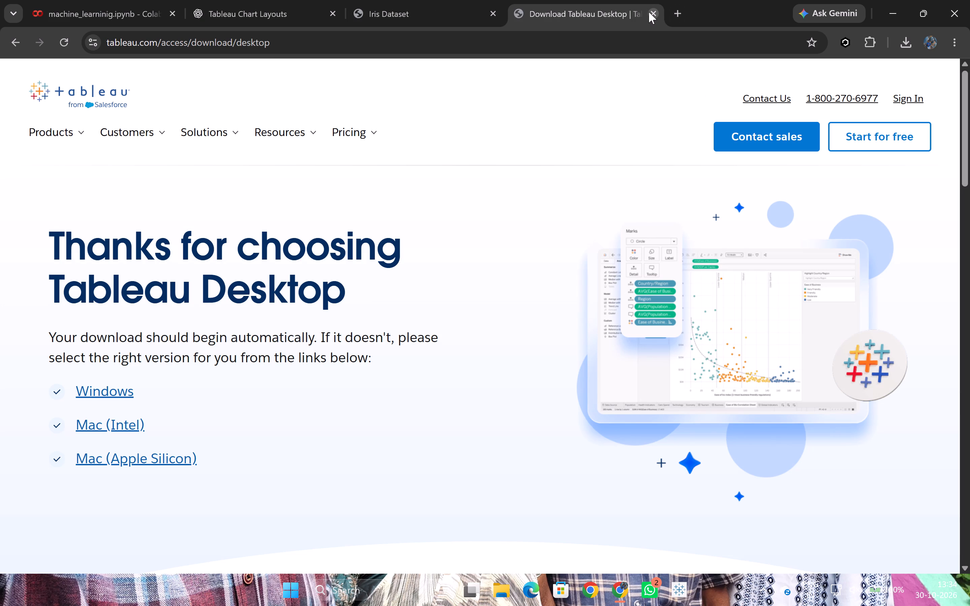
{"action": "left_click", "coordinate": [649, 12]}
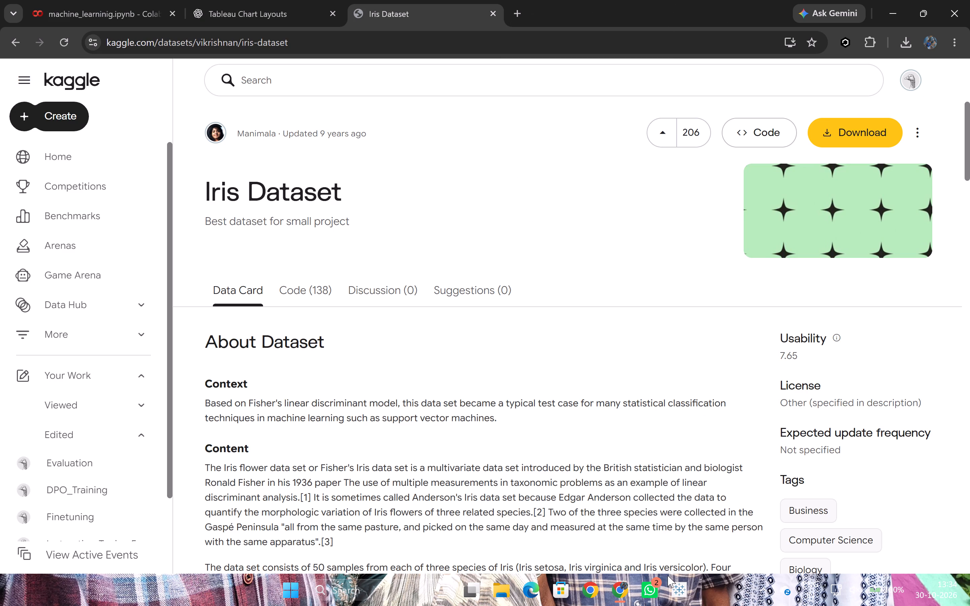
{"action": "left_click", "coordinate": [494, 12]}
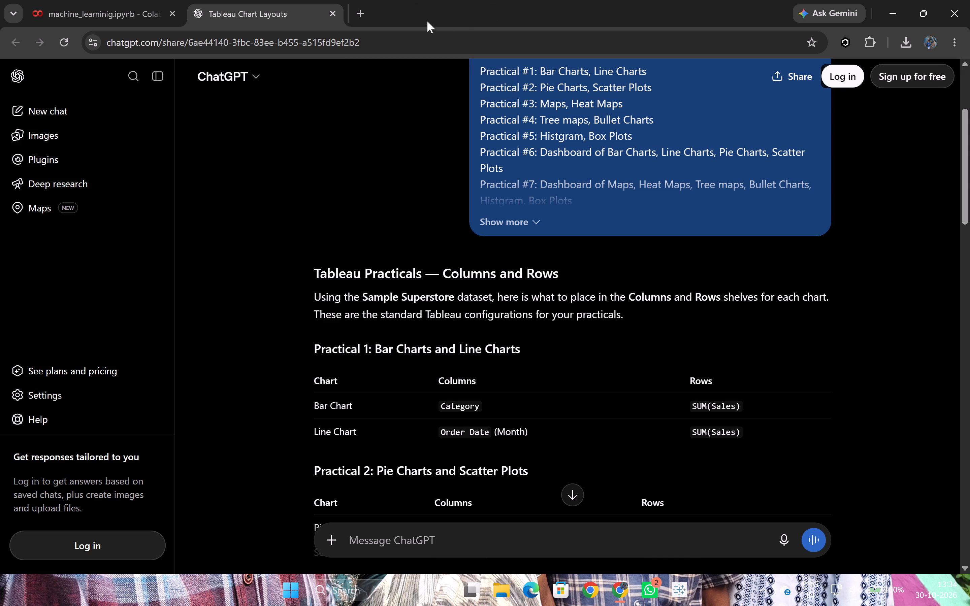
Switch back to the Tableau - Book1 window.
{"action": "left_click", "coordinate": [671, 592]}
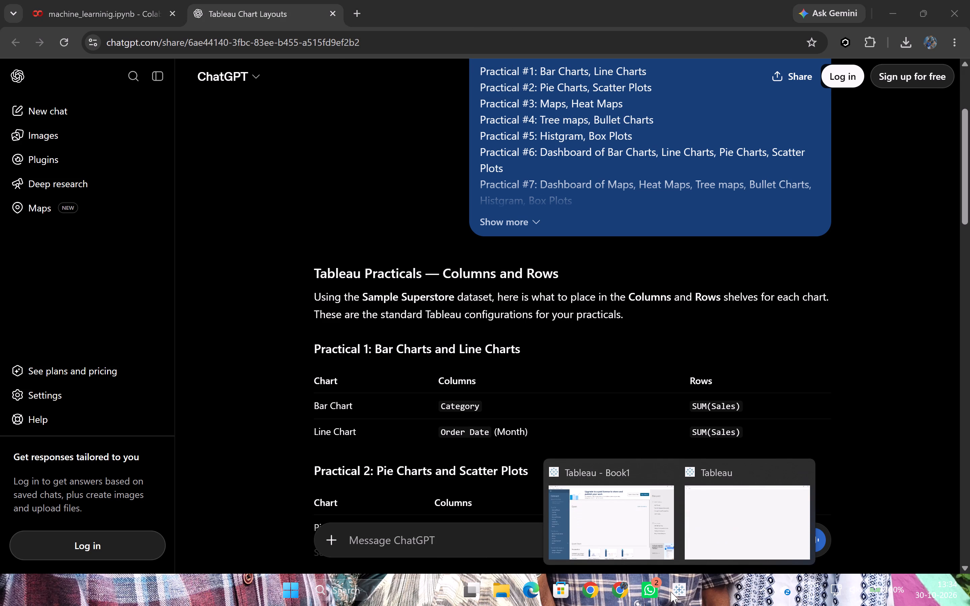
{"action": "left_click", "coordinate": [637, 546]}
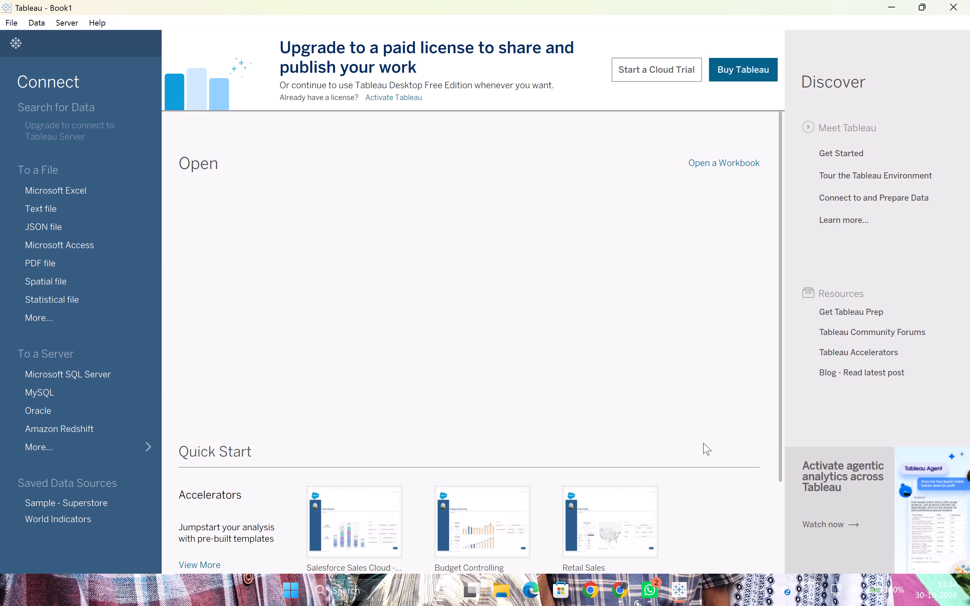
{"action": "left_click", "coordinate": [639, 281]}
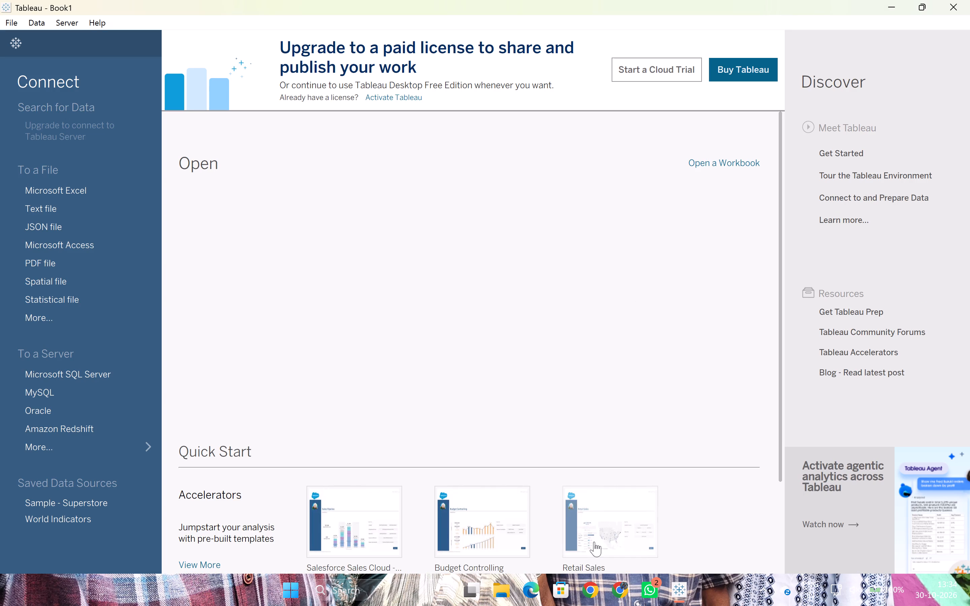
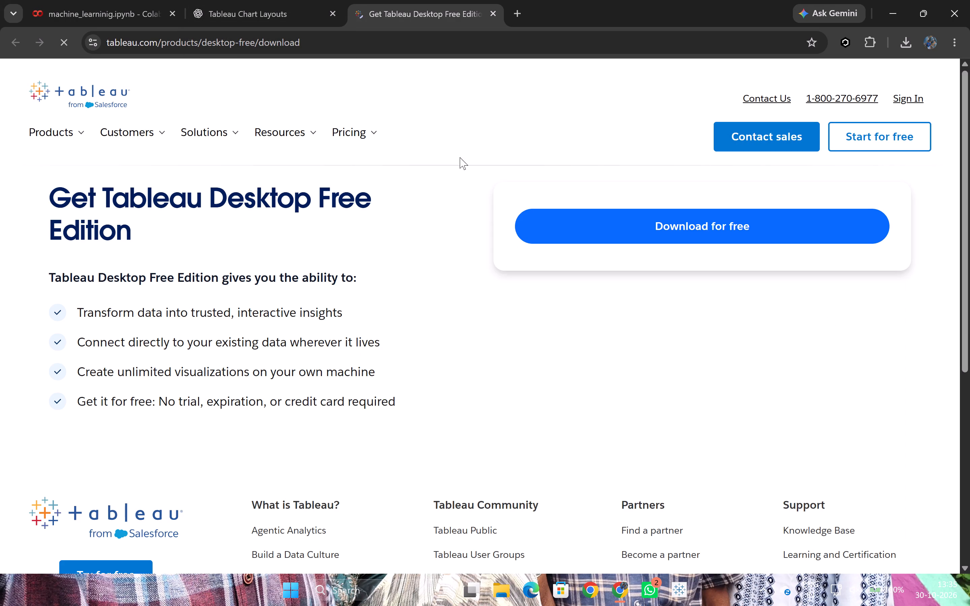
Close the Get Tableau Desktop Free Edition browser tab.
{"action": "scroll", "coordinate": [299, 319], "scroll_direction": "down", "scroll_amount": 6}
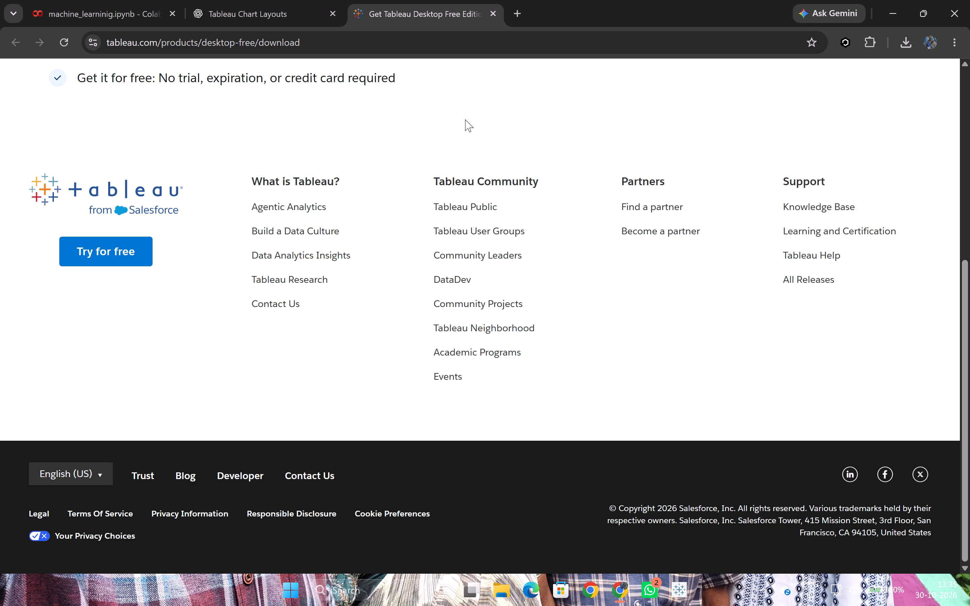
{"action": "left_click", "coordinate": [495, 16]}
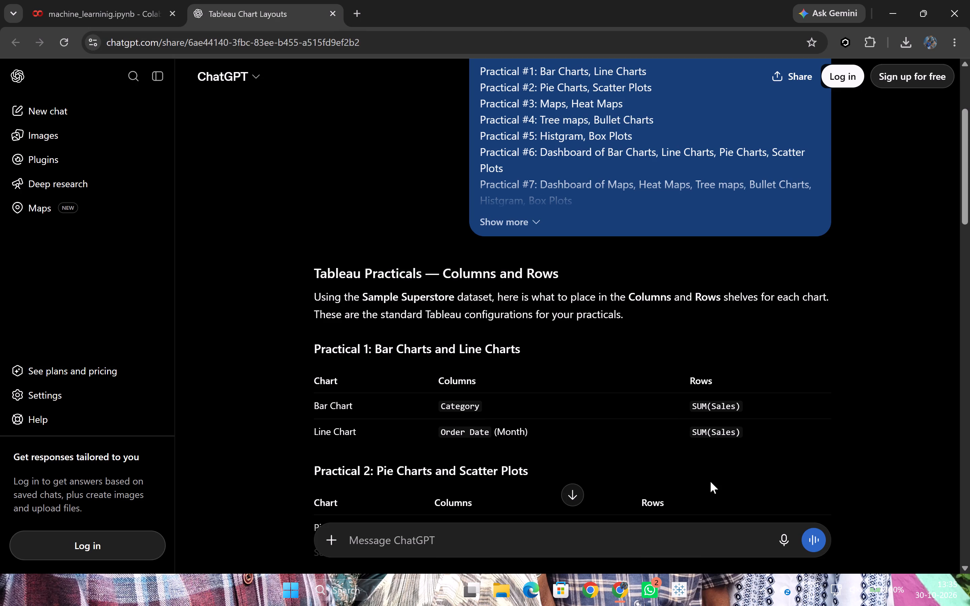
Switch to Tableau and close the extra blank Tableau window by exiting its activation dialog.
{"action": "left_click", "coordinate": [683, 592]}
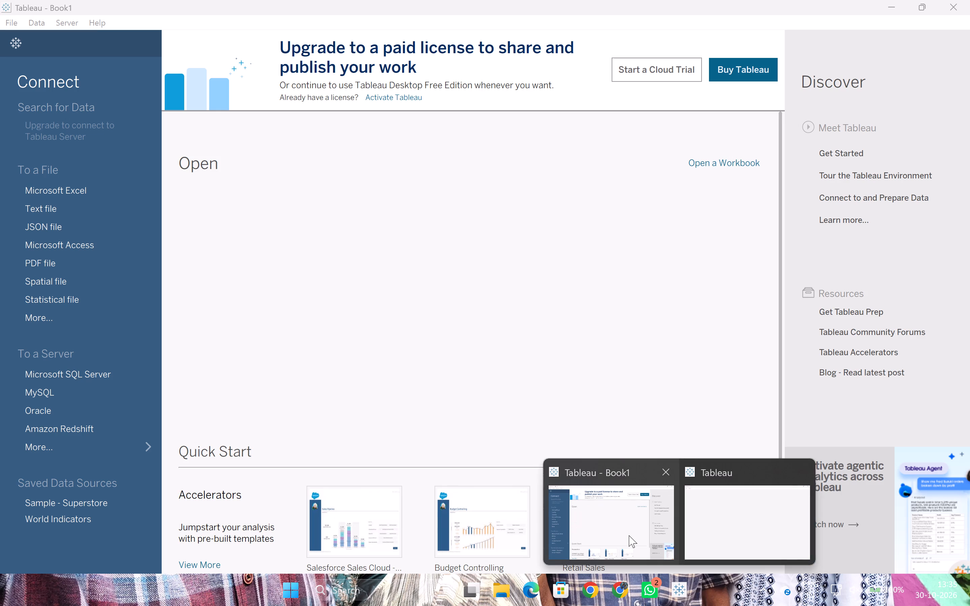
{"action": "left_click", "coordinate": [629, 535]}
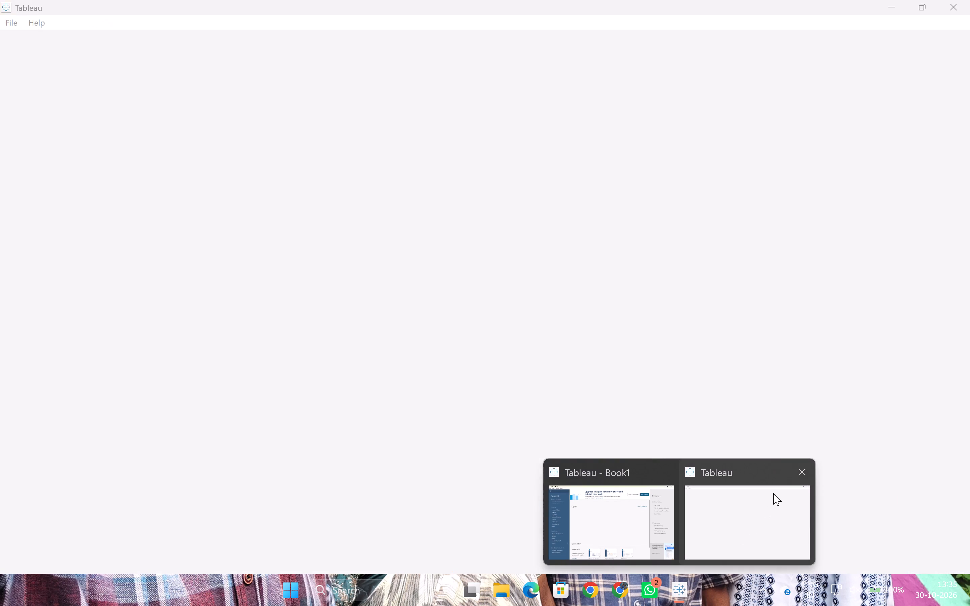
{"action": "left_click", "coordinate": [797, 470]}
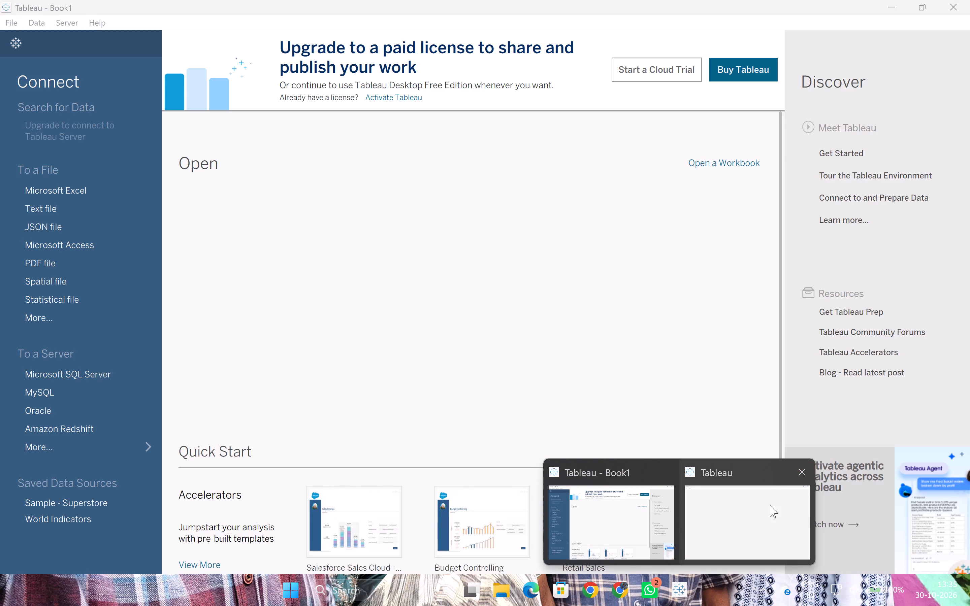
{"action": "left_click", "coordinate": [770, 505]}
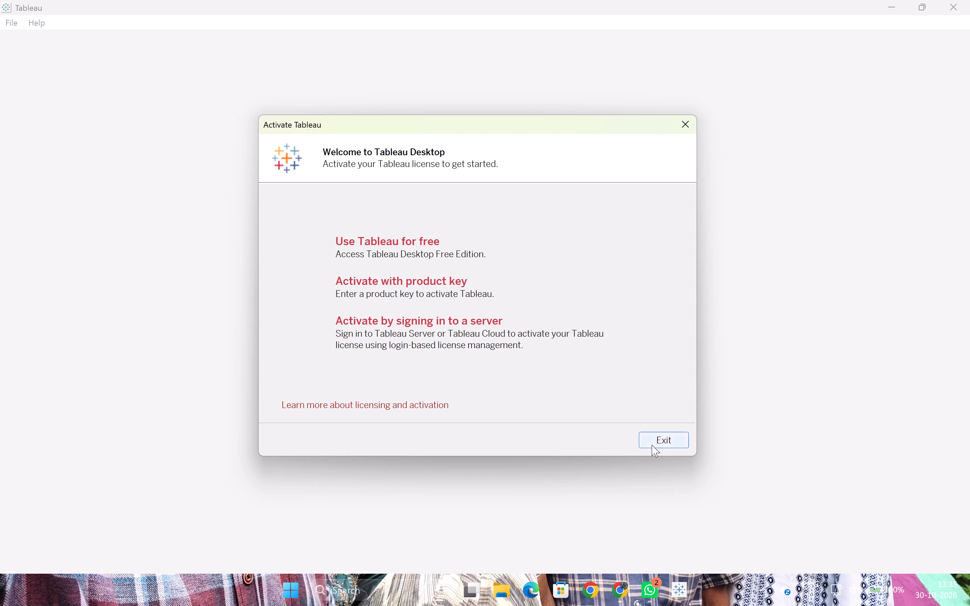
{"action": "left_click", "coordinate": [652, 445]}
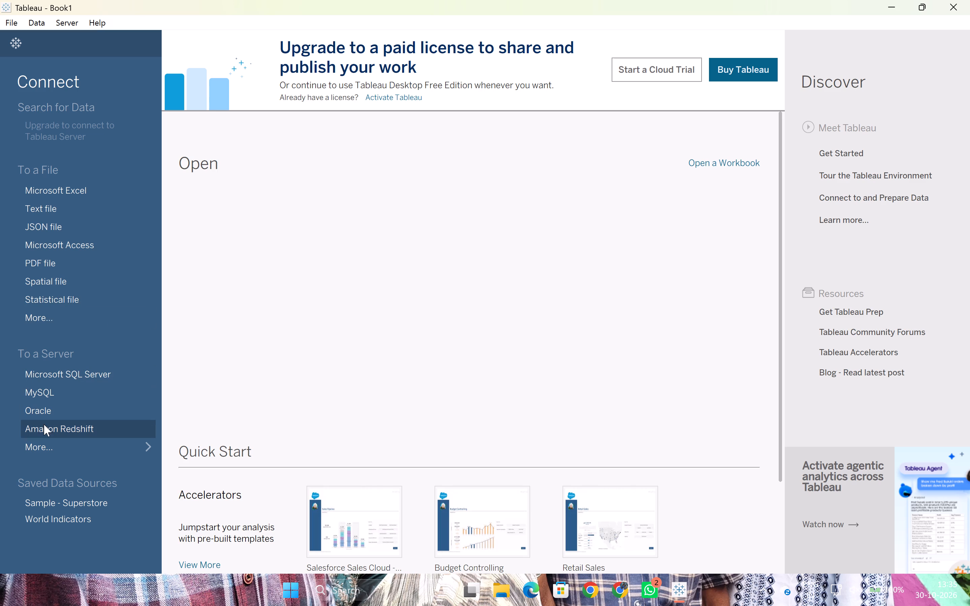
Connect Book1 to the saved data source Sample - Superstore.
{"action": "left_click", "coordinate": [64, 502]}
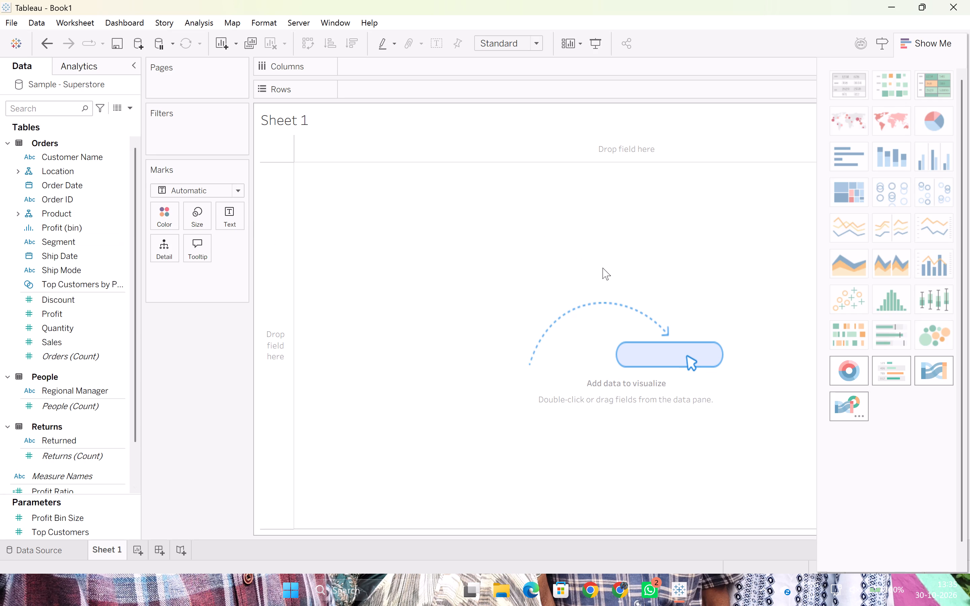
Consult the Practical 1 layout in the ChatGPT browser page and choose the stacked bar chart type in Show Me.
{"action": "key", "text": "alt+Tab"}
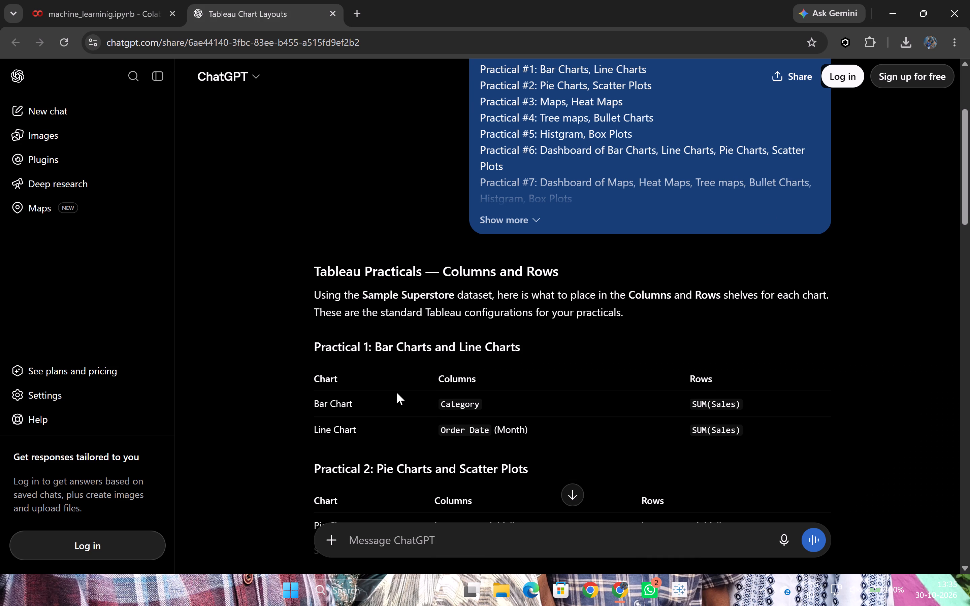
{"action": "key", "text": "alt+Tab"}
{"action": "key", "text": "alt+Tab"}
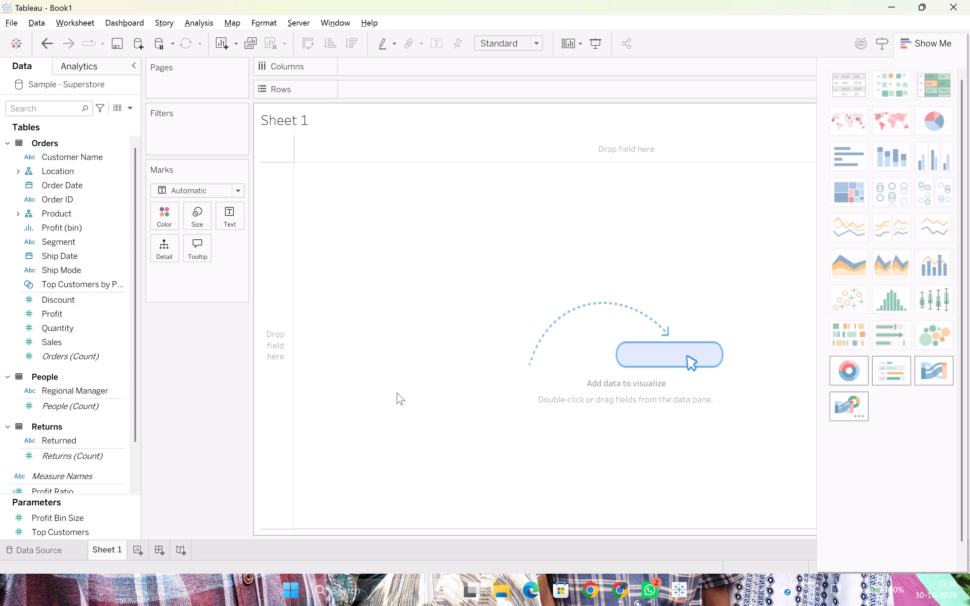
{"action": "scroll", "coordinate": [357, 418], "scroll_direction": "down", "scroll_amount": 1}
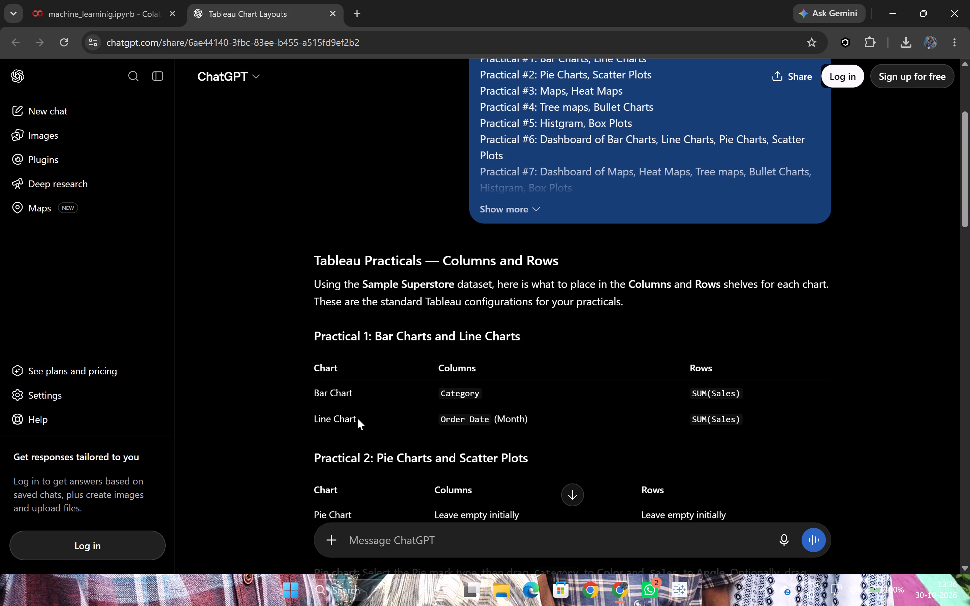
{"action": "key", "text": "alt+Tab"}
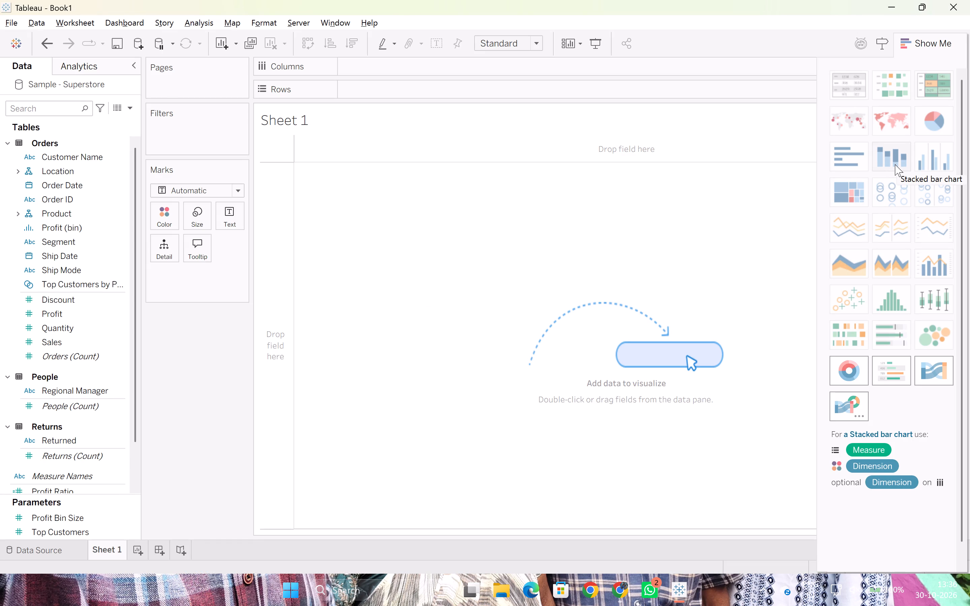
{"action": "scroll", "coordinate": [895, 164], "scroll_direction": "up", "scroll_amount": 5}
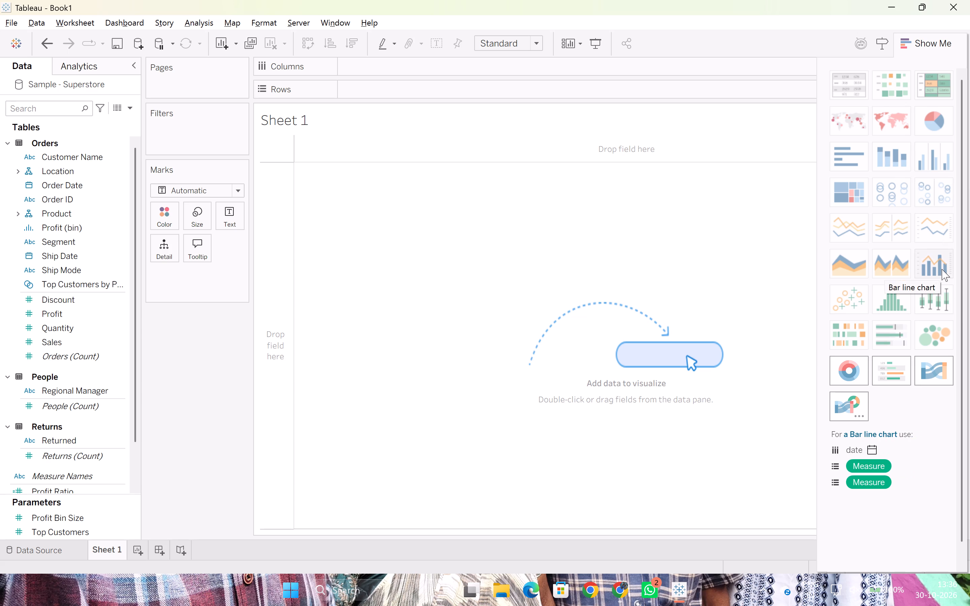
{"action": "key", "text": "alt+Tab"}
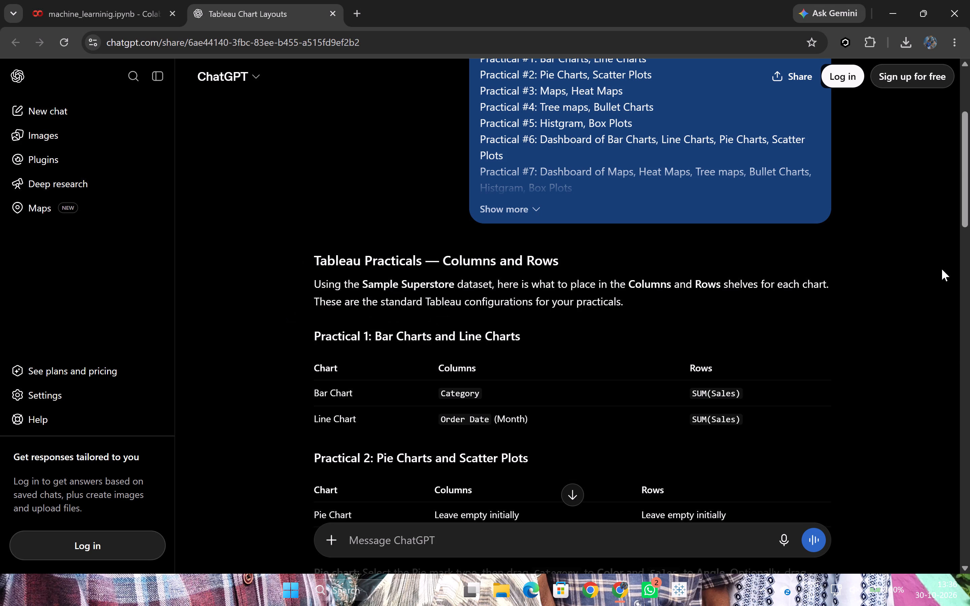
{"action": "key", "text": "alt+Tab"}
{"action": "left_click", "coordinate": [889, 150]}
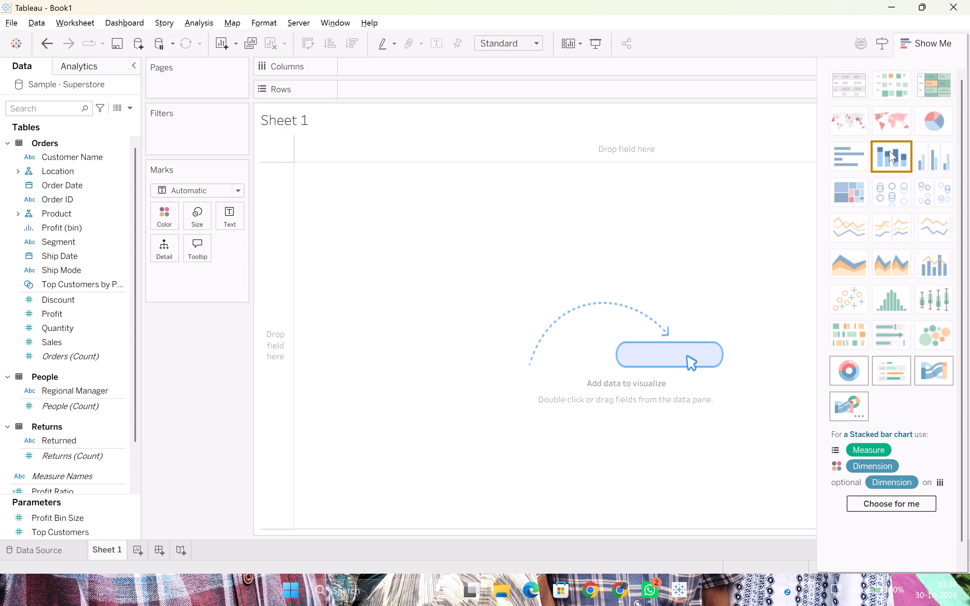
Expand the Location and Product hierarchies in the Orders table and place Category on Columns of Sheet 1.
{"action": "key", "text": "alt+Tab"}
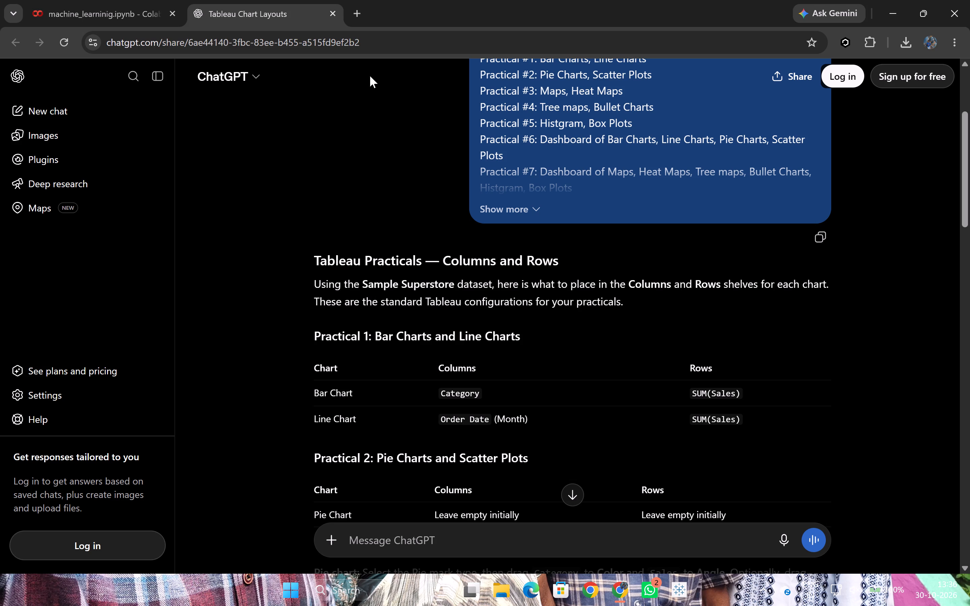
{"action": "key", "text": "alt+Tab"}
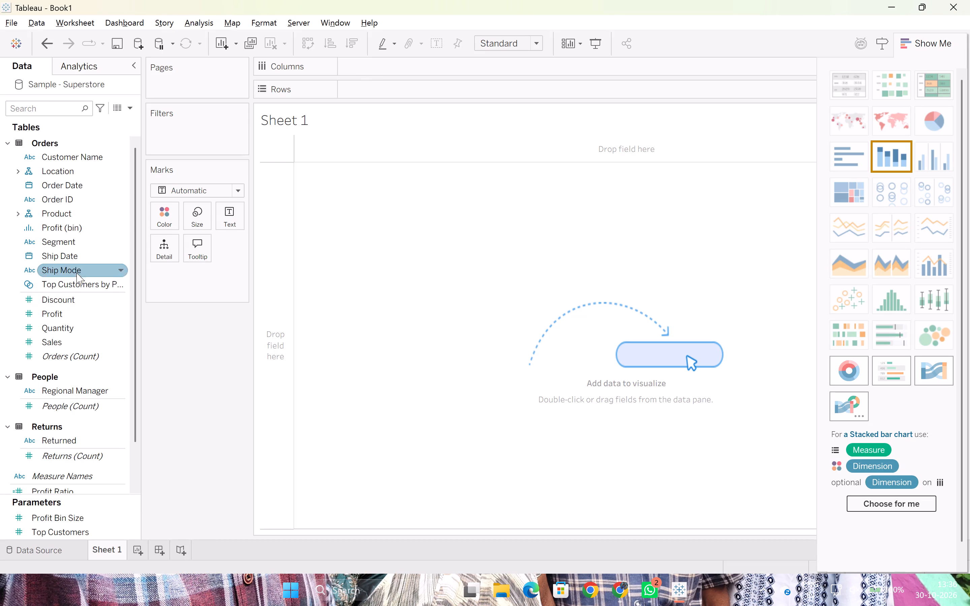
{"action": "scroll", "coordinate": [75, 391], "scroll_direction": "down", "scroll_amount": 2}
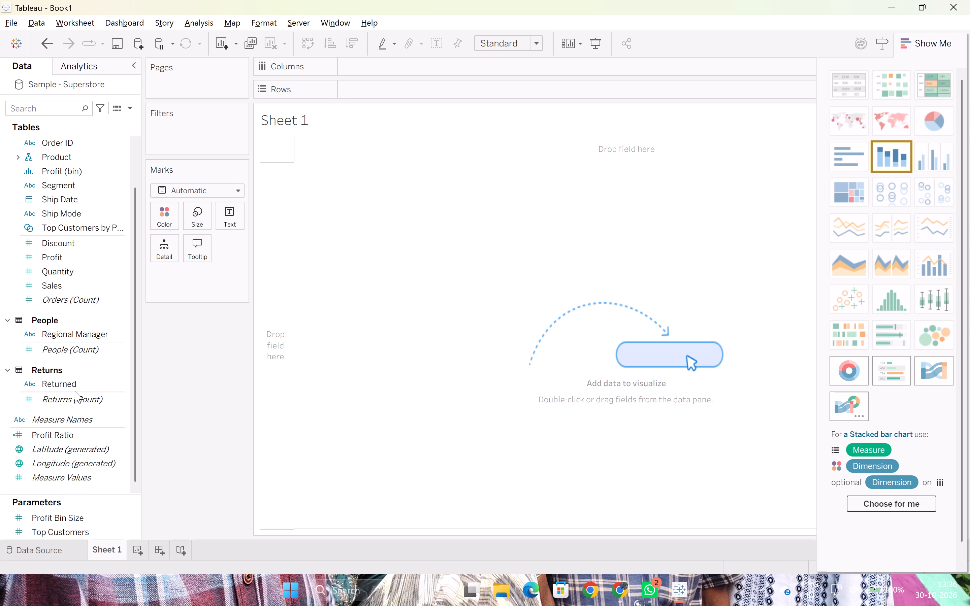
{"action": "scroll", "coordinate": [75, 391], "scroll_direction": "up", "scroll_amount": 5}
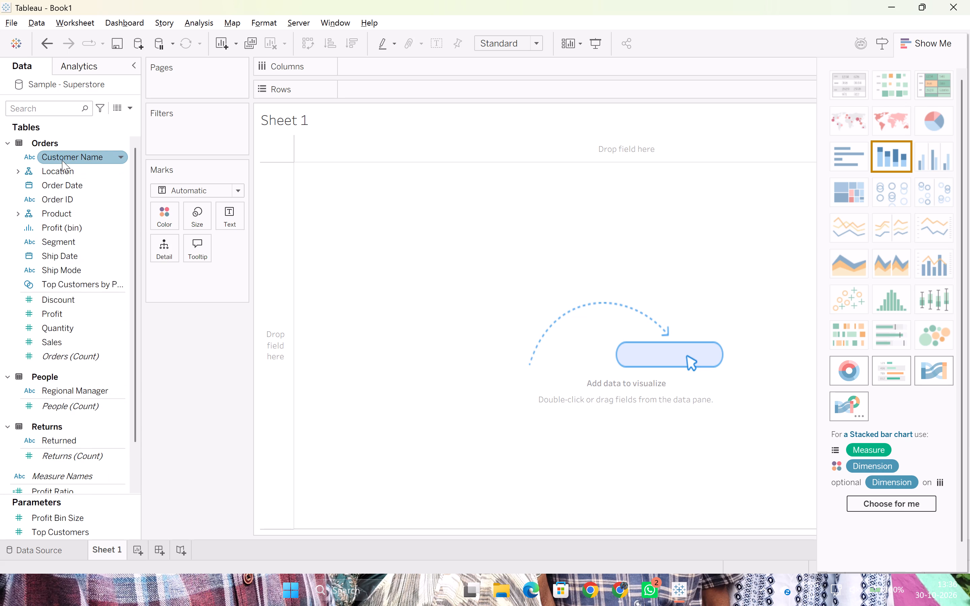
{"action": "left_click", "coordinate": [22, 170]}
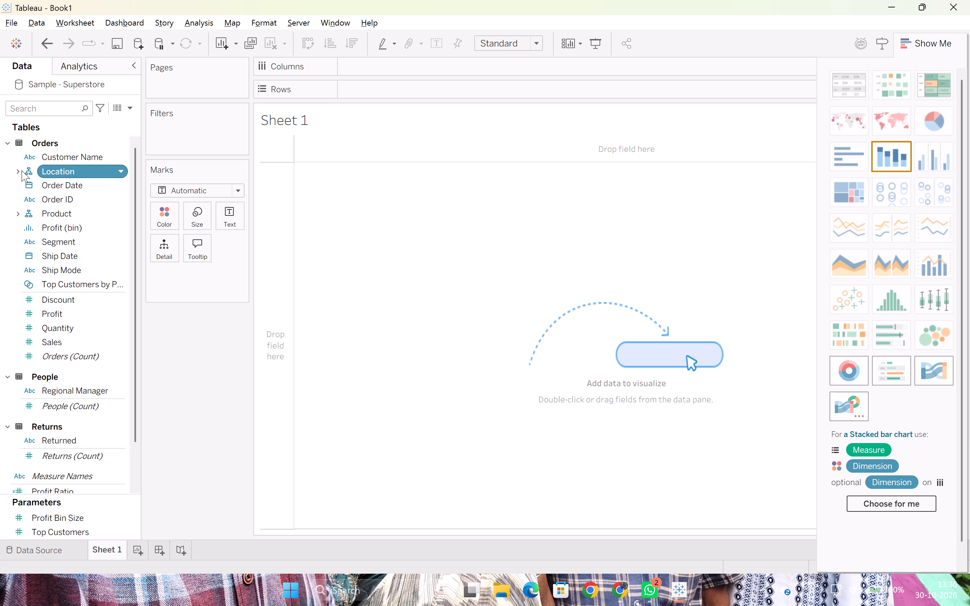
{"action": "left_click", "coordinate": [17, 170]}
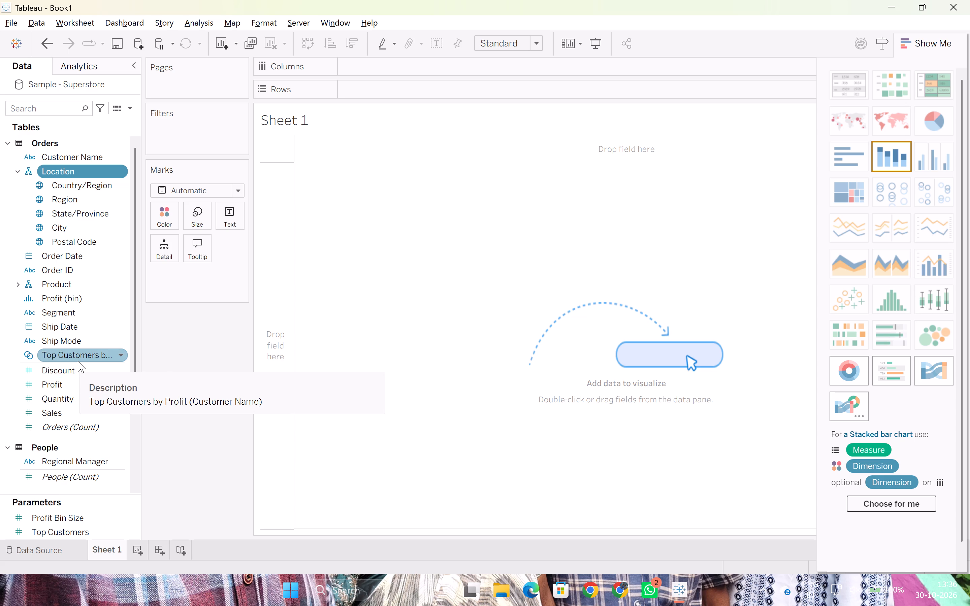
{"action": "left_click", "coordinate": [17, 281]}
{"action": "left_click", "coordinate": [17, 281]}
{"action": "left_click", "coordinate": [17, 281]}
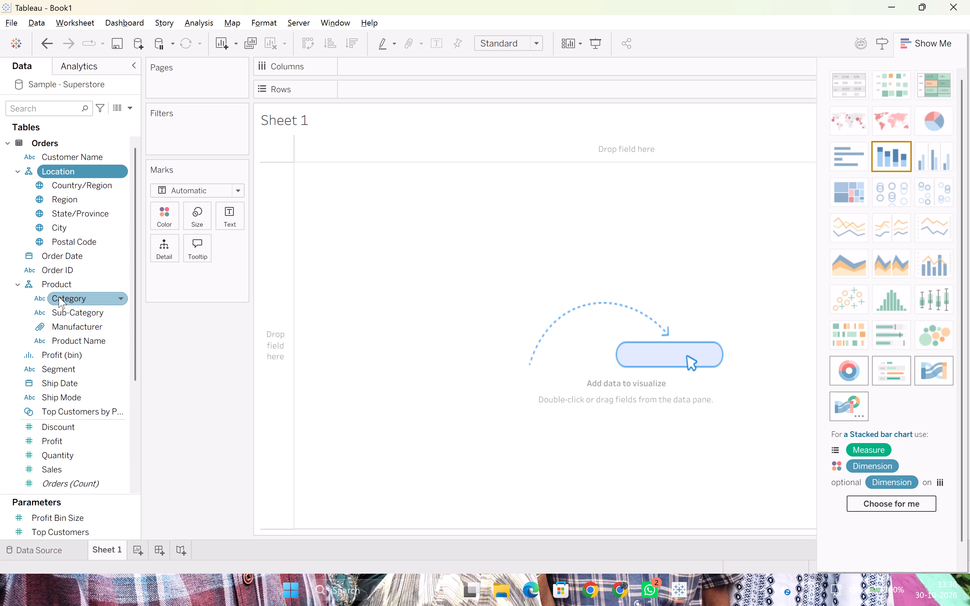
{"action": "left_click_drag", "start_coordinate": [59, 297], "coordinate": [376, 67]}
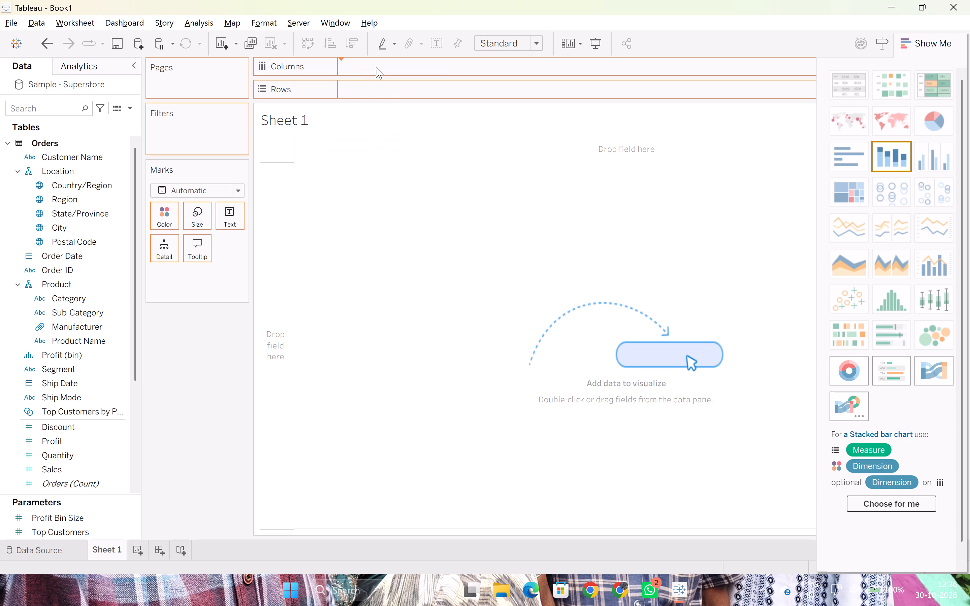
Place Sales from the Orders table on Rows as SUM(Sales), checking the bar chart fields against the Practical 1 layout in the browser.
{"action": "key", "text": "alt+Tab"}
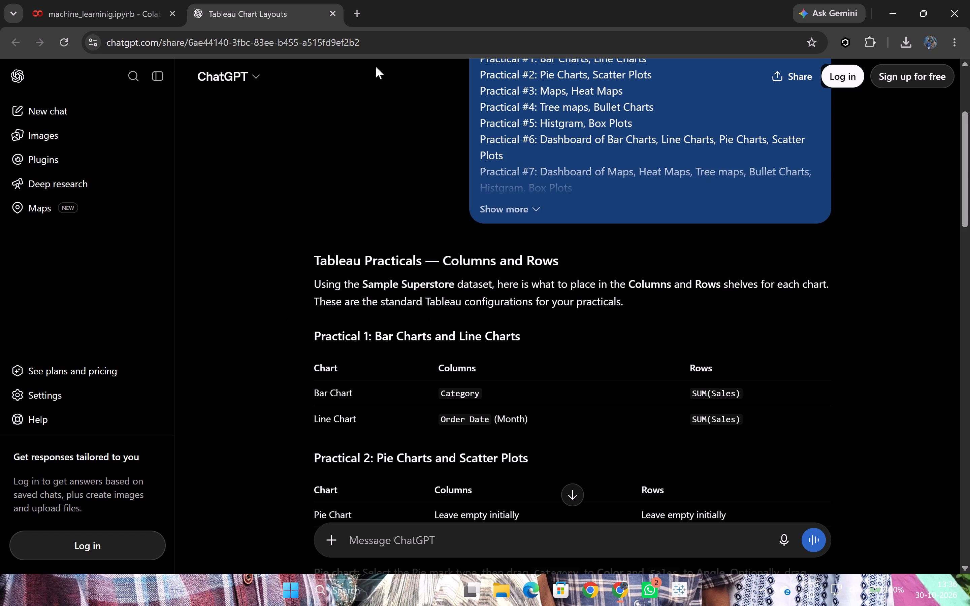
{"action": "key", "text": "alt+Tab"}
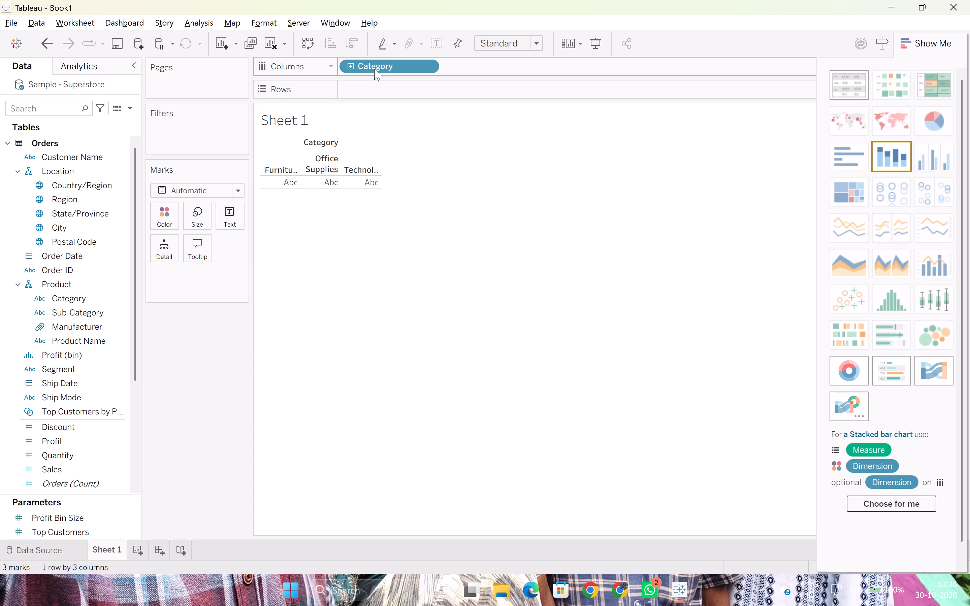
{"action": "key", "text": "alt+Tab"}
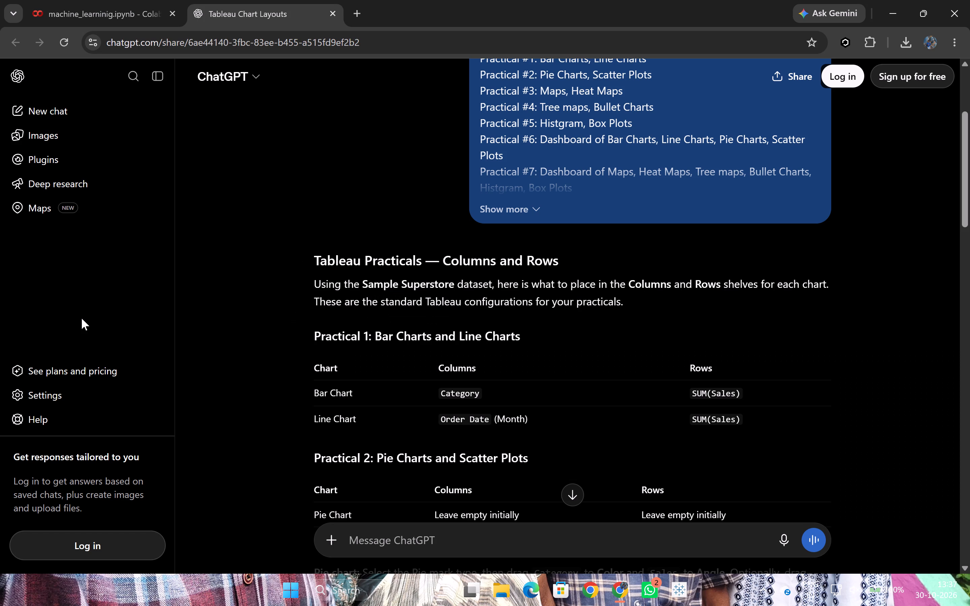
{"action": "key", "text": "alt+Tab"}
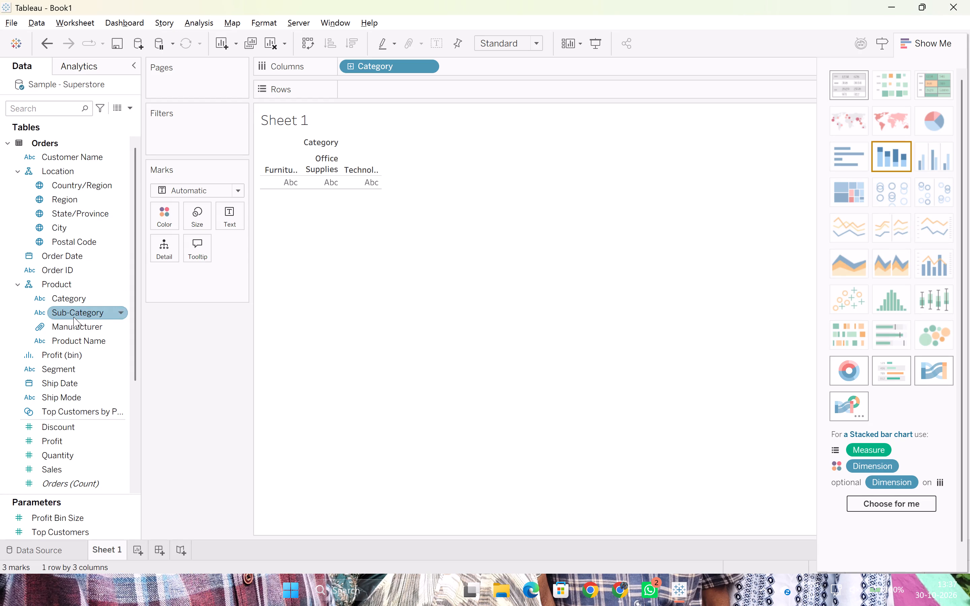
{"action": "scroll", "coordinate": [66, 372], "scroll_direction": "down", "scroll_amount": 1}
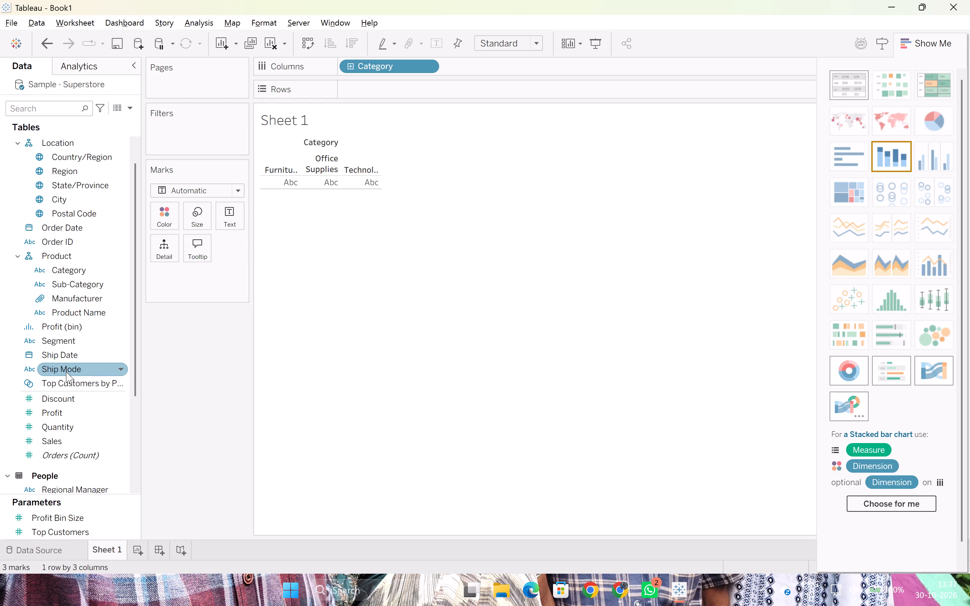
{"action": "scroll", "coordinate": [66, 372], "scroll_direction": "down", "scroll_amount": 1}
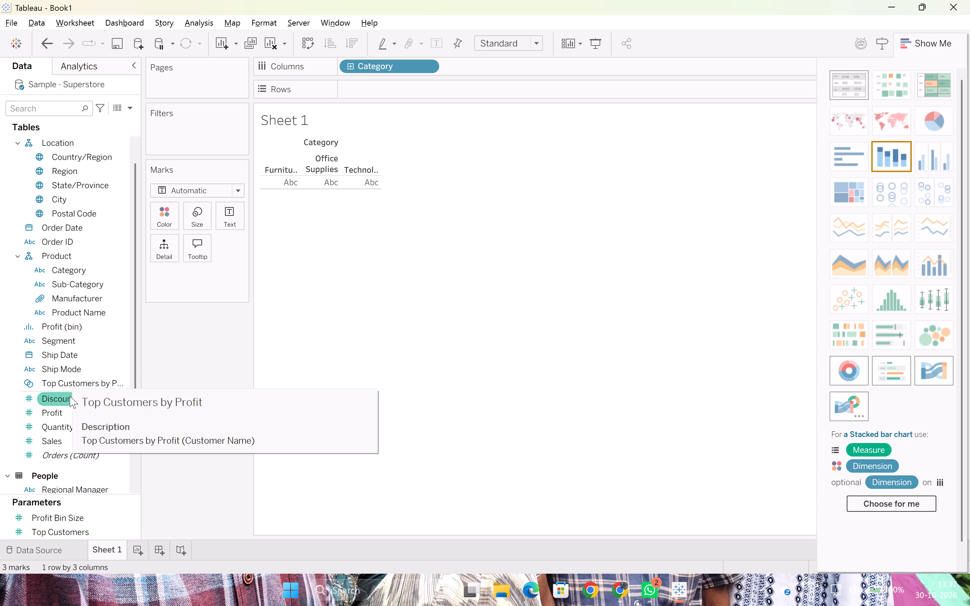
{"action": "scroll", "coordinate": [70, 395], "scroll_direction": "down", "scroll_amount": 4}
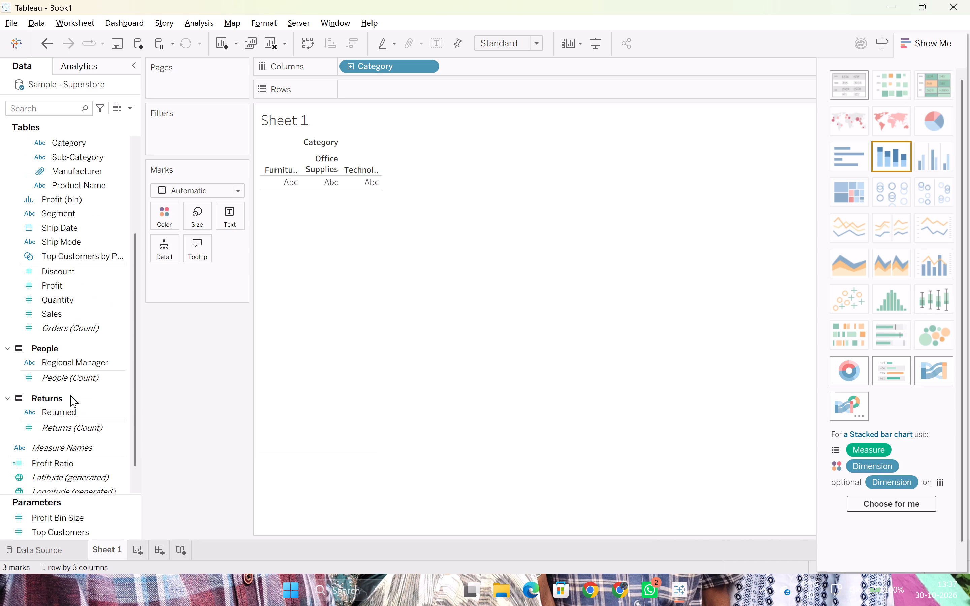
{"action": "scroll", "coordinate": [70, 395], "scroll_direction": "up", "scroll_amount": 1}
{"action": "left_click_drag", "start_coordinate": [46, 312], "coordinate": [381, 104]}
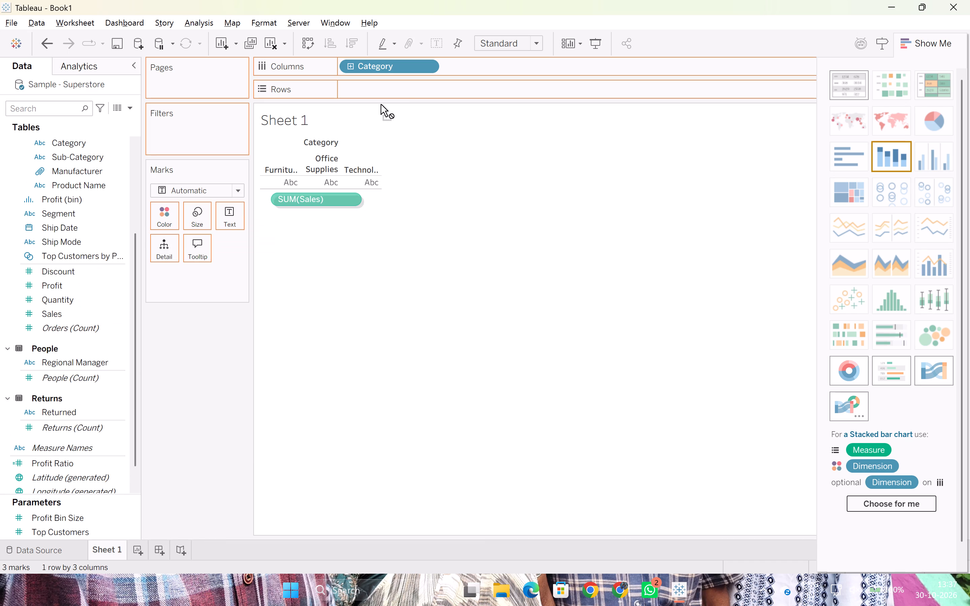
{"action": "left_click_drag", "start_coordinate": [381, 104], "coordinate": [394, 90]}
{"action": "key", "text": "alt+Tab"}
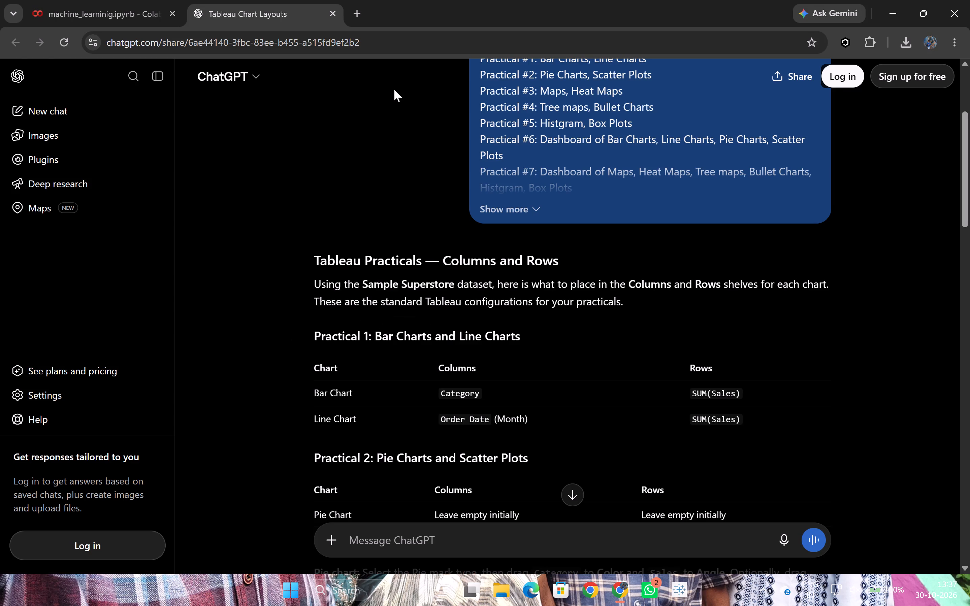
{"action": "key", "text": "alt+Tab"}
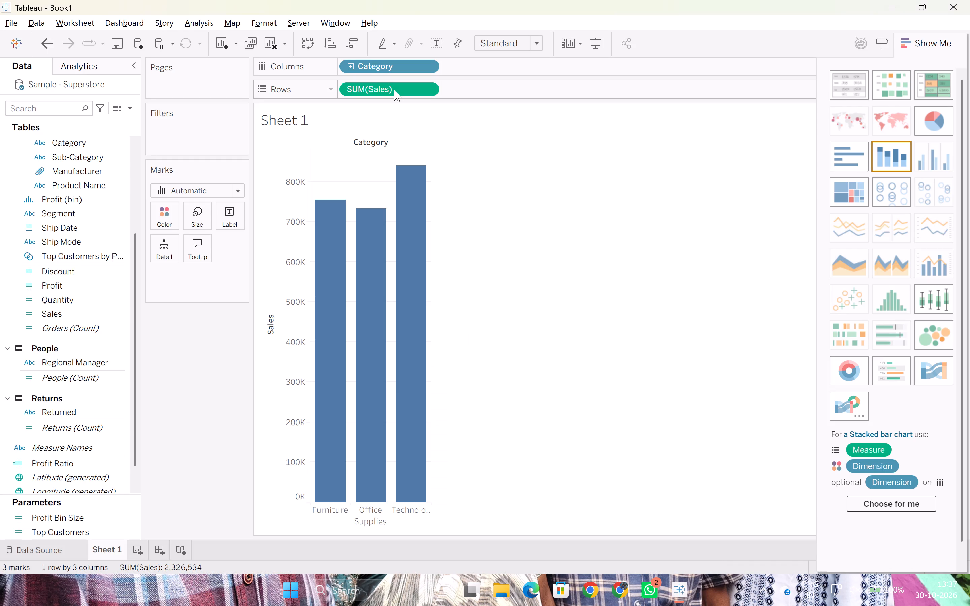
{"action": "key", "text": "alt+Tab"}
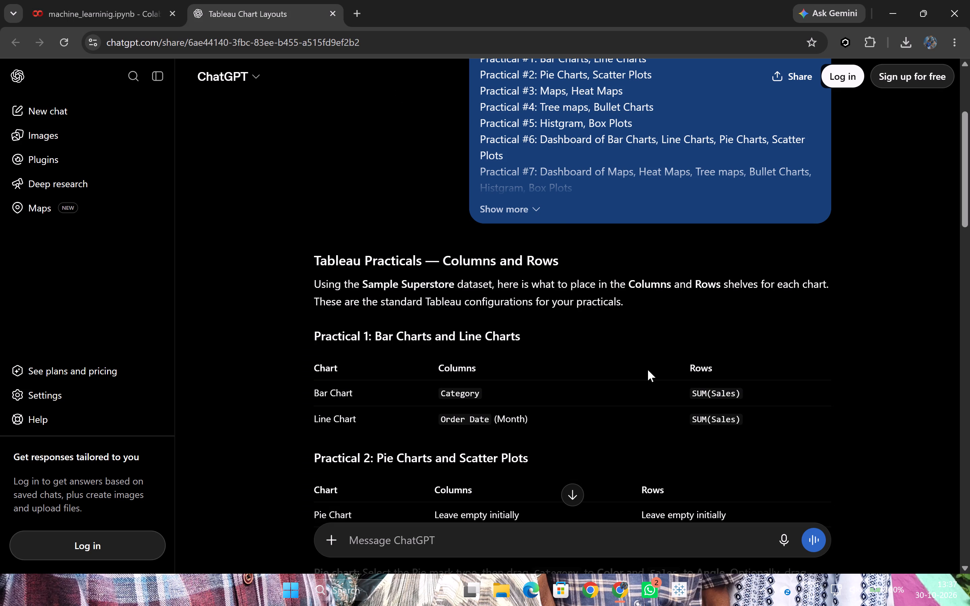
Switch to Tableau and add a second worksheet to Book1 for the line chart.
{"action": "key", "text": "alt+Tab"}
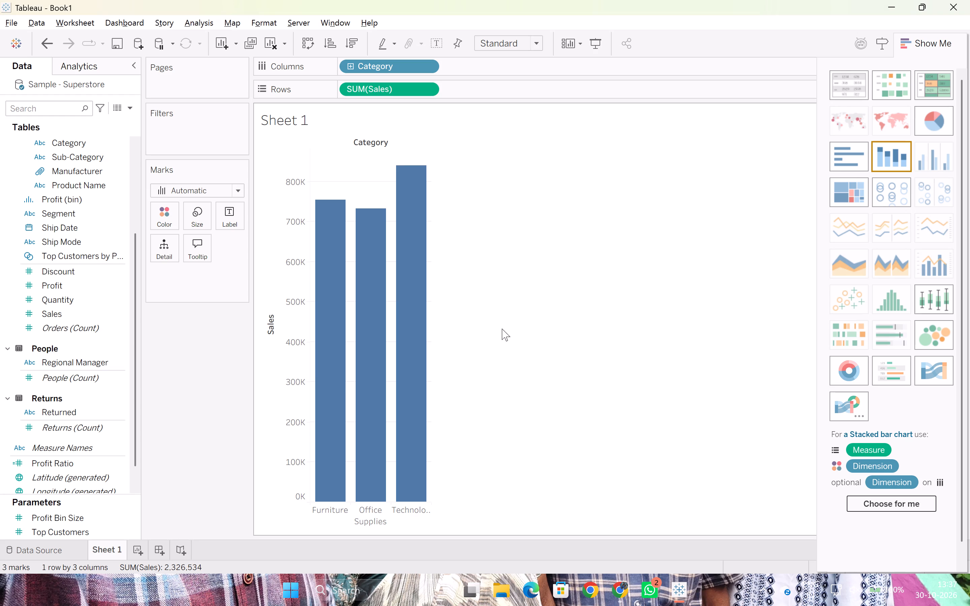
{"action": "left_click", "coordinate": [134, 549]}
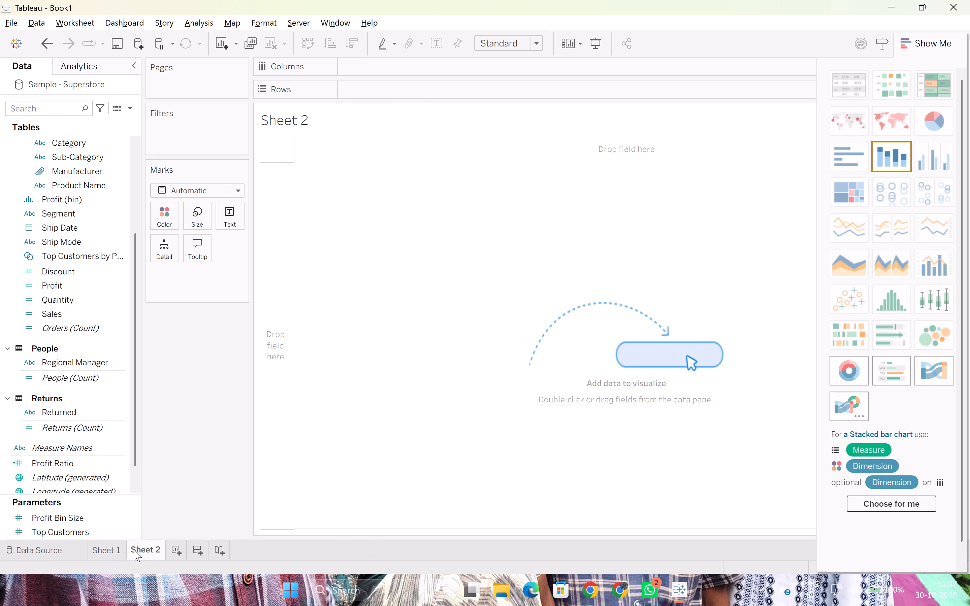
Place Order Date from the Orders table on Columns of Sheet 2, checking the Practical 1 line chart layout in the browser.
{"action": "key", "text": "alt+Tab"}
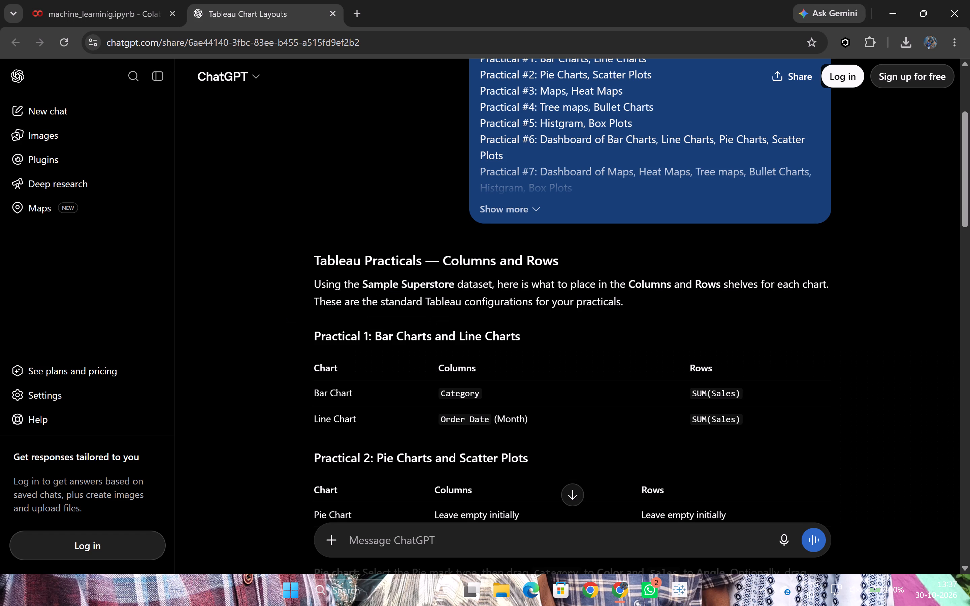
{"action": "key", "text": "alt+Tab"}
{"action": "key", "text": "alt+Tab"}
{"action": "key", "text": "alt+Tab"}
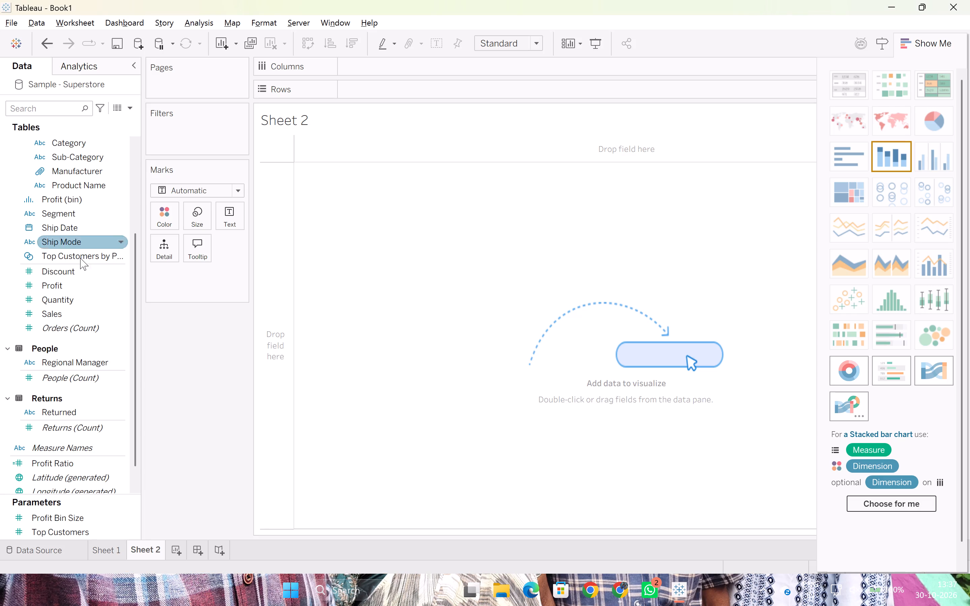
{"action": "scroll", "coordinate": [76, 253], "scroll_direction": "up", "scroll_amount": 3}
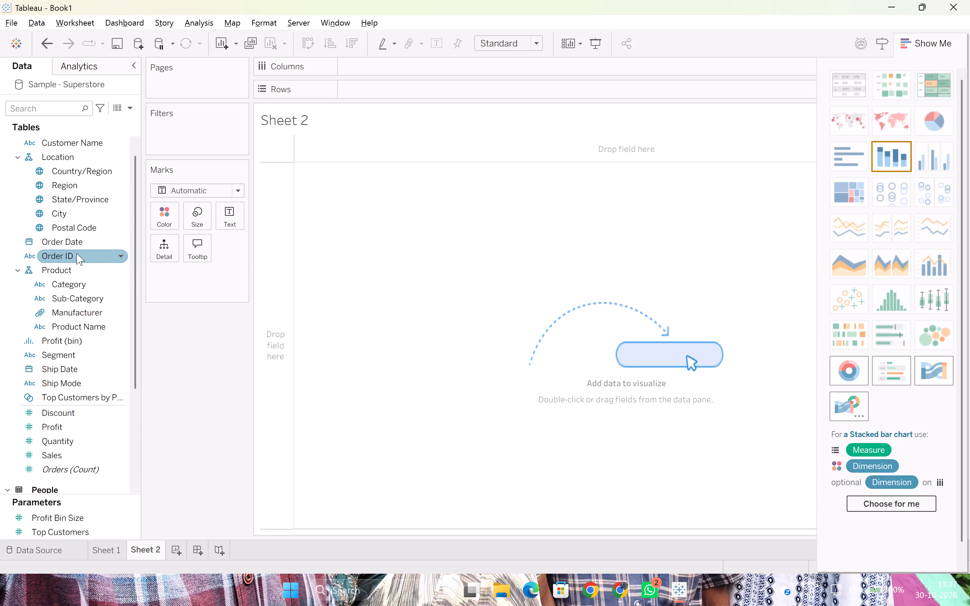
{"action": "left_click_drag", "start_coordinate": [86, 238], "coordinate": [398, 70]}
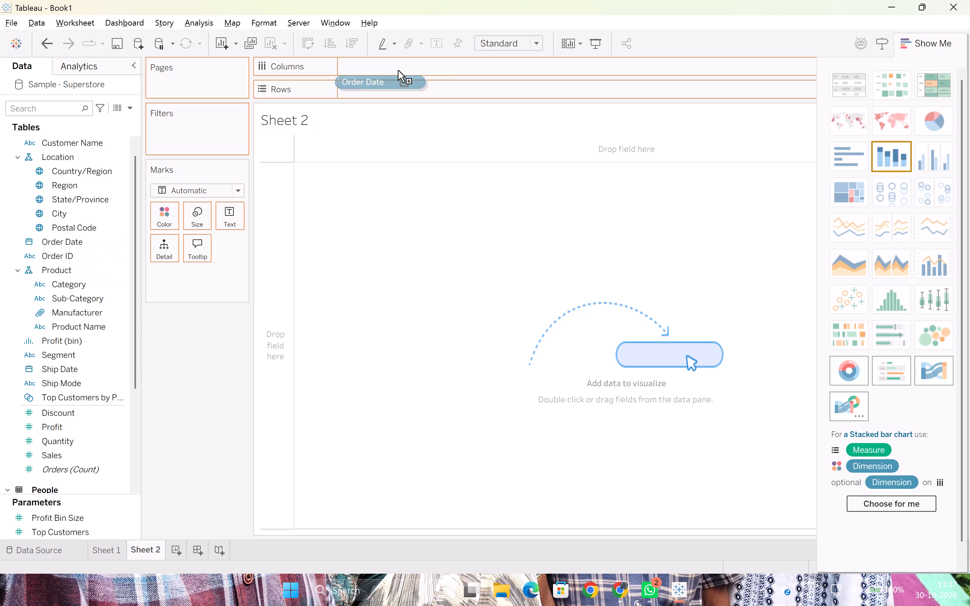
{"action": "left_click_drag", "start_coordinate": [398, 70], "coordinate": [409, 64]}
{"action": "key", "text": "alt+Tab"}
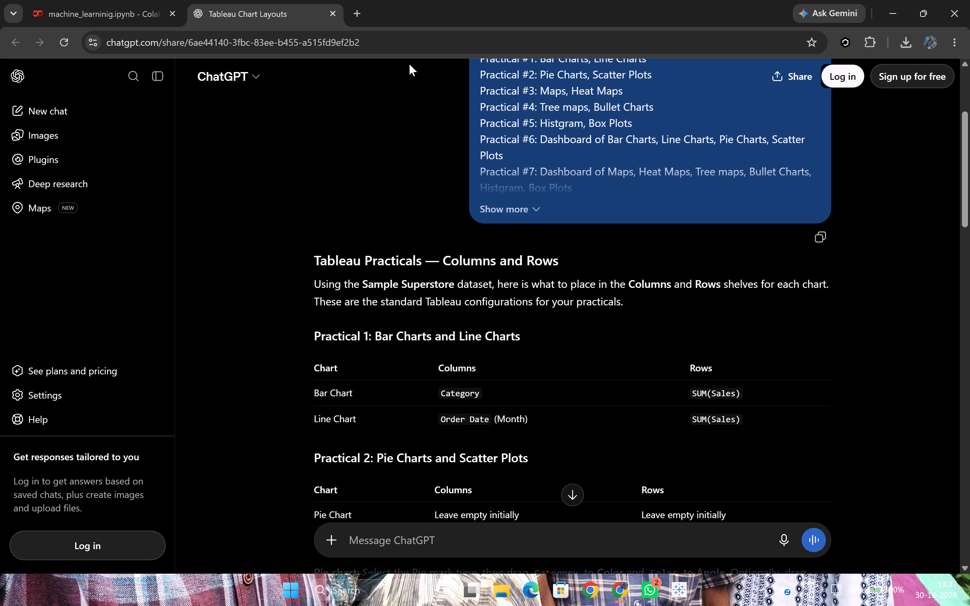
{"action": "key", "text": "alt+Tab"}
{"action": "key", "text": "alt+Tab"}
{"action": "key", "text": "alt+Tab"}
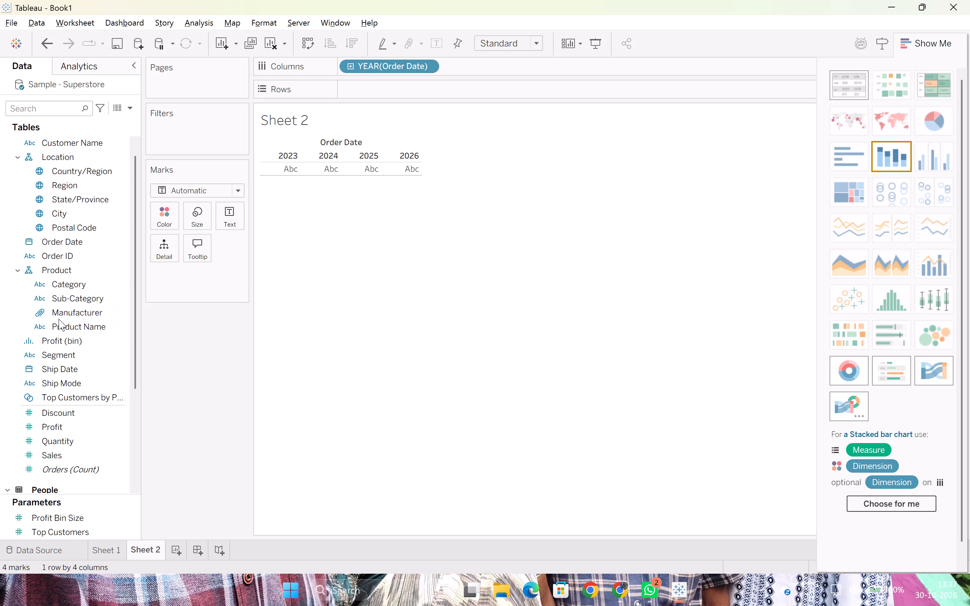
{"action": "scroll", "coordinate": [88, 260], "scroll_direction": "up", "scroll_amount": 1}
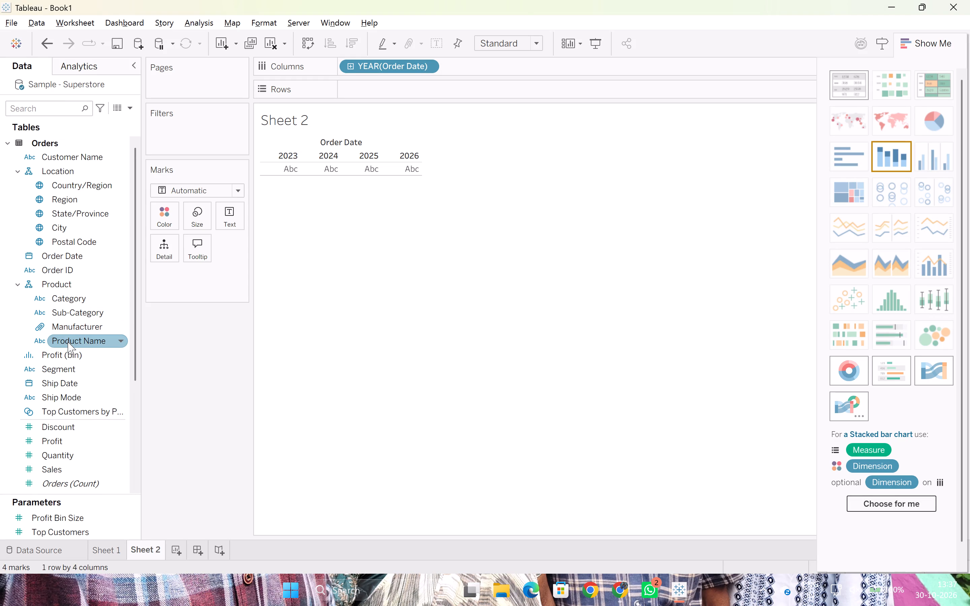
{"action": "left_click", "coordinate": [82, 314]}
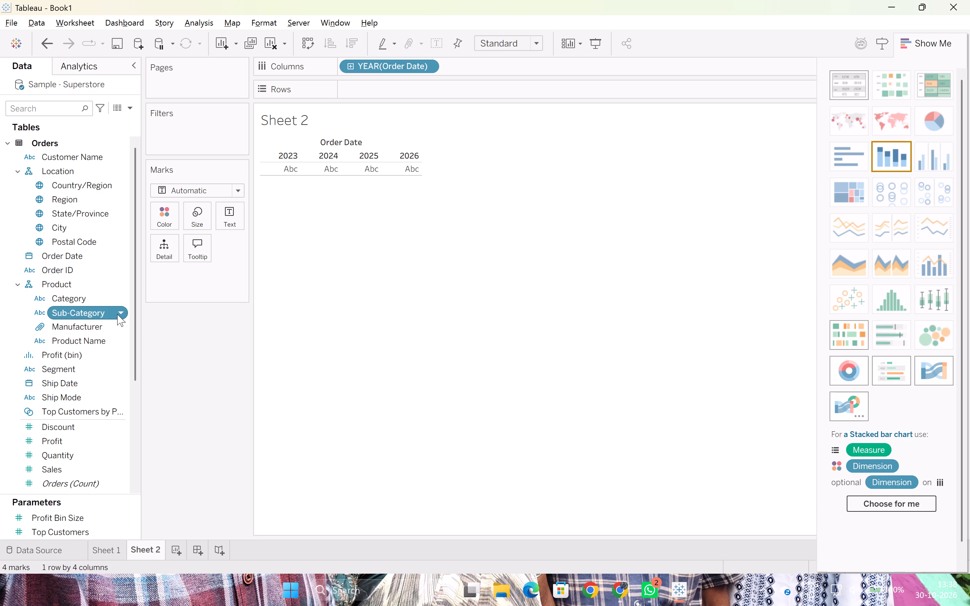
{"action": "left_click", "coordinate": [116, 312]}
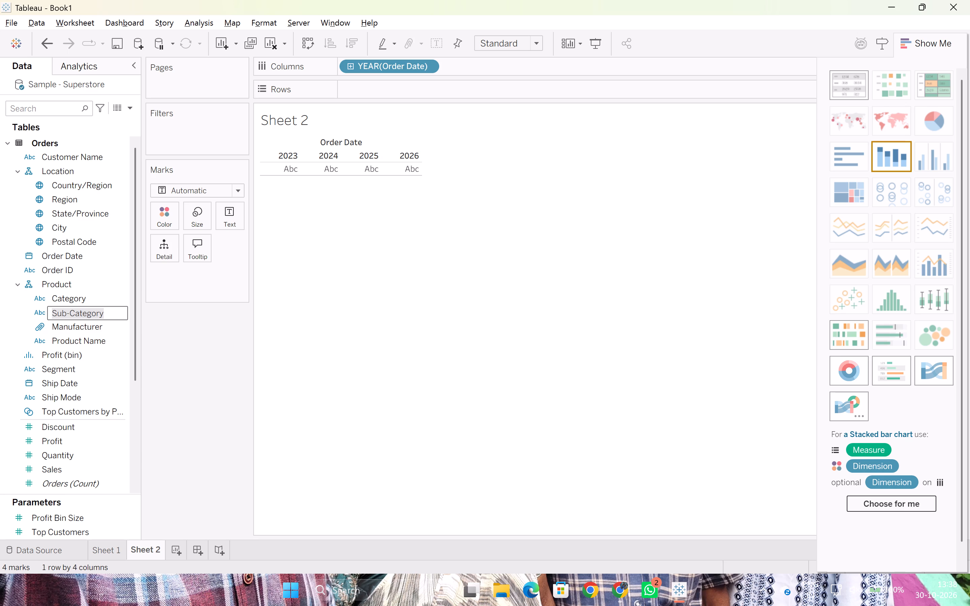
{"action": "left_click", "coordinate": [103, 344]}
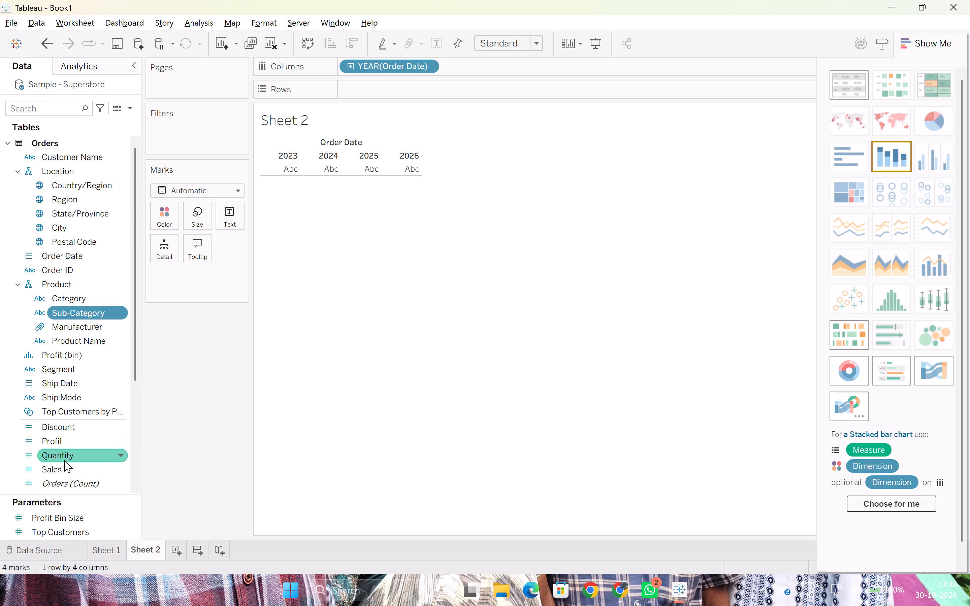
Place Sales from the Orders table on Rows of Sheet 2 as SUM(Sales).
{"action": "key", "text": "alt+Tab"}
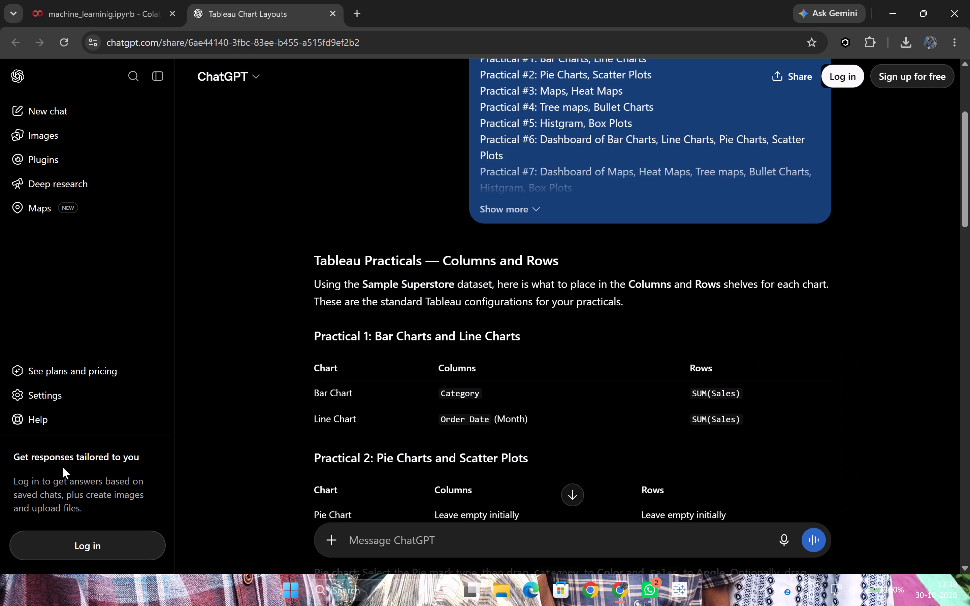
{"action": "key", "text": "alt+Tab"}
{"action": "left_click_drag", "start_coordinate": [63, 467], "coordinate": [383, 159]}
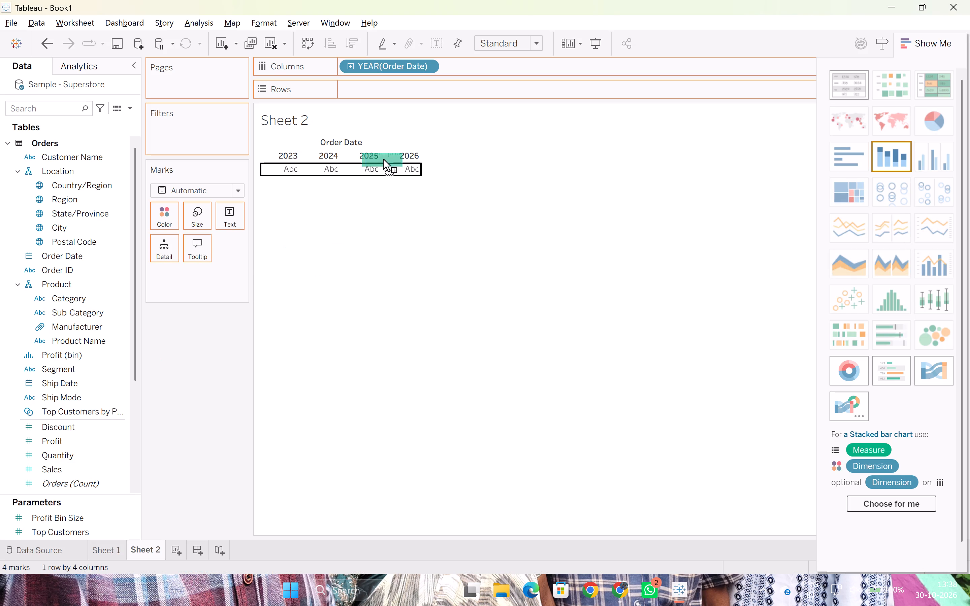
{"action": "left_click_drag", "start_coordinate": [383, 159], "coordinate": [413, 83]}
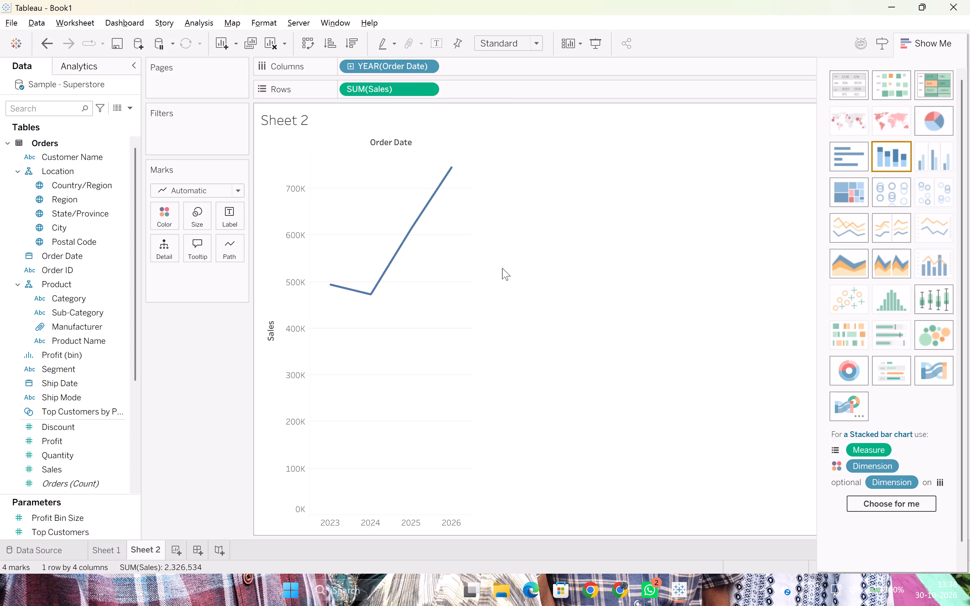
Apply the continuous line chart type from Show Me to Sheet 2.
{"action": "scroll", "coordinate": [463, 324], "scroll_direction": "up", "scroll_amount": 2}
{"action": "scroll", "coordinate": [919, 150], "scroll_direction": "up", "scroll_amount": 1}
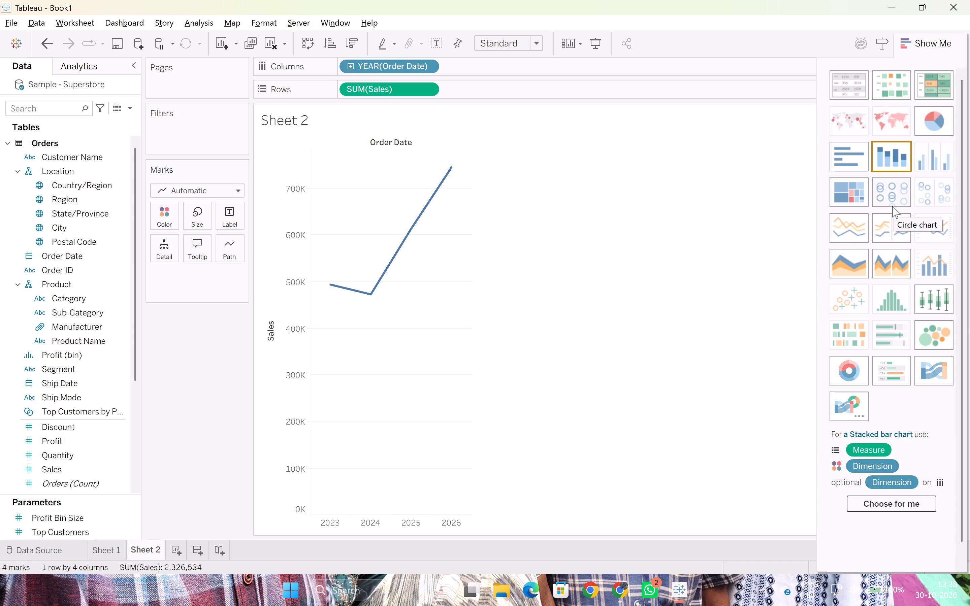
{"action": "left_click", "coordinate": [849, 224]}
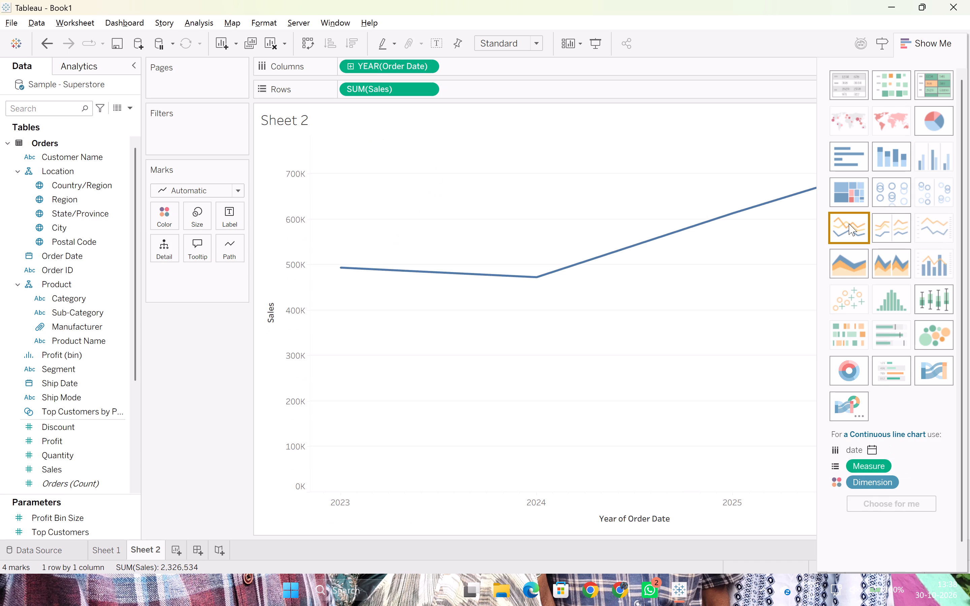
{"action": "scroll", "coordinate": [637, 333], "scroll_direction": "up", "scroll_amount": 2}
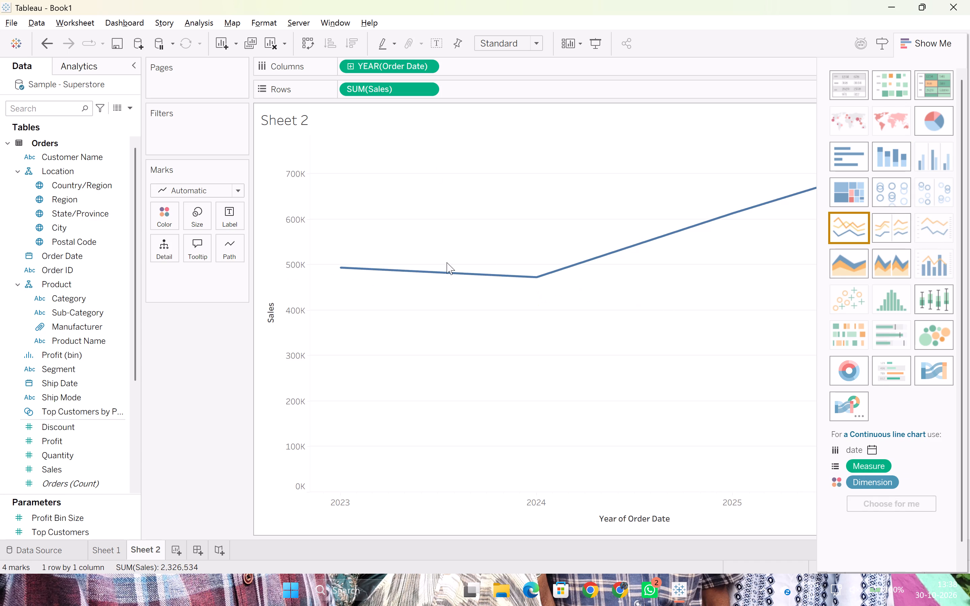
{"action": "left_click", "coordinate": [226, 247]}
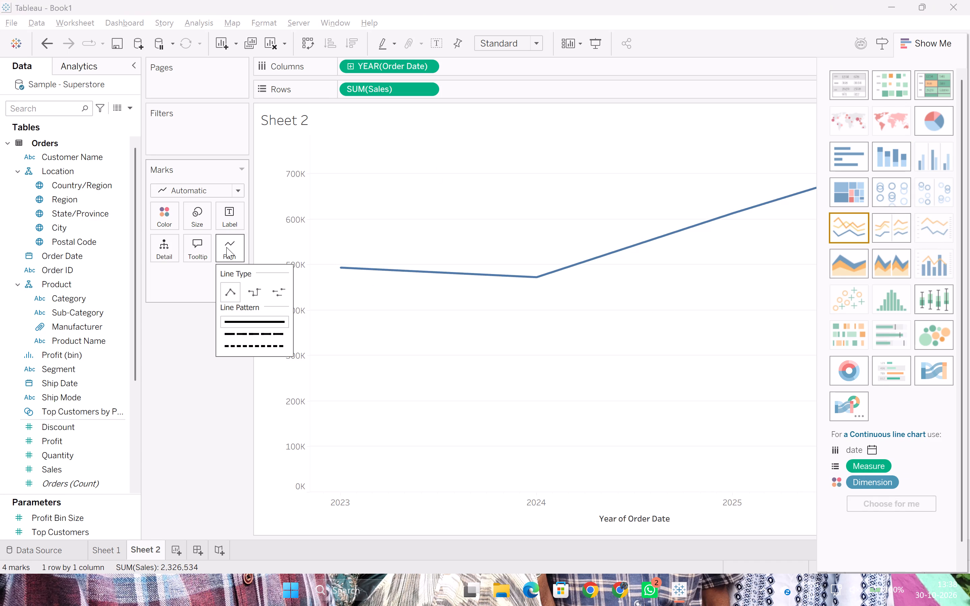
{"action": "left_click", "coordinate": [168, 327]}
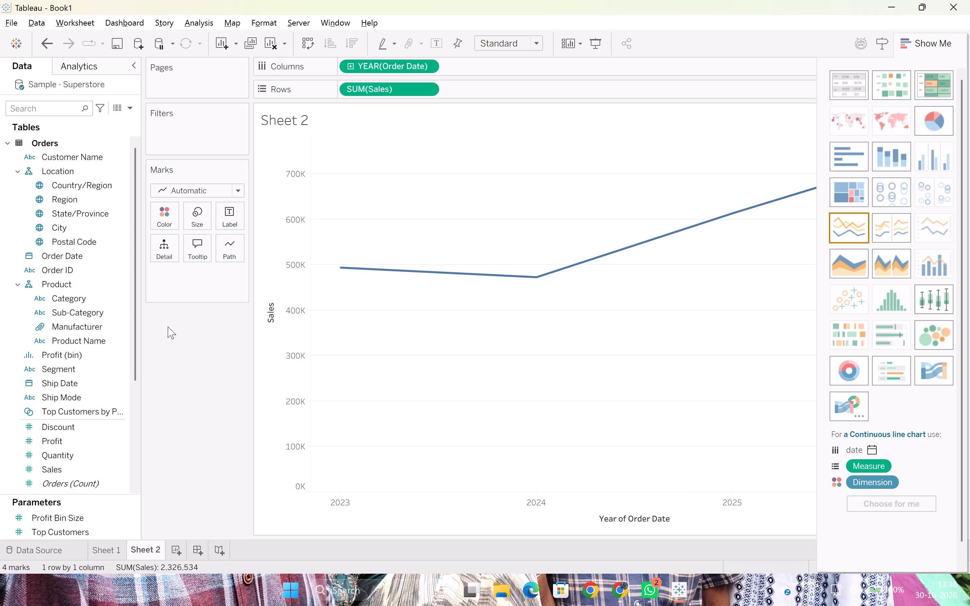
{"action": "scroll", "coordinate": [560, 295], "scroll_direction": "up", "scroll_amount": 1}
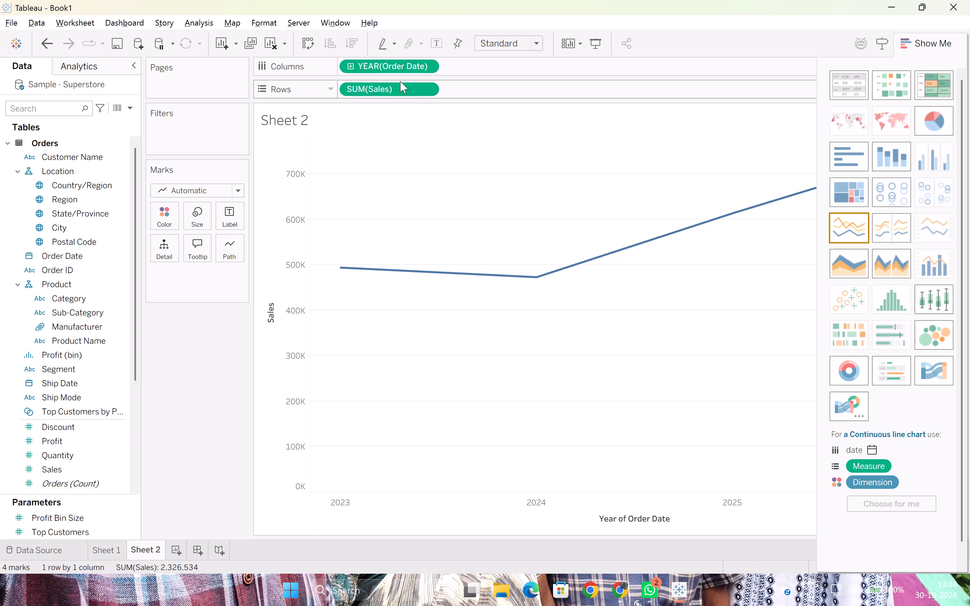
Change the Order Date field on Columns to the discrete Month level, following the Practical 1 layout in the browser.
{"action": "key", "text": "alt+Tab"}
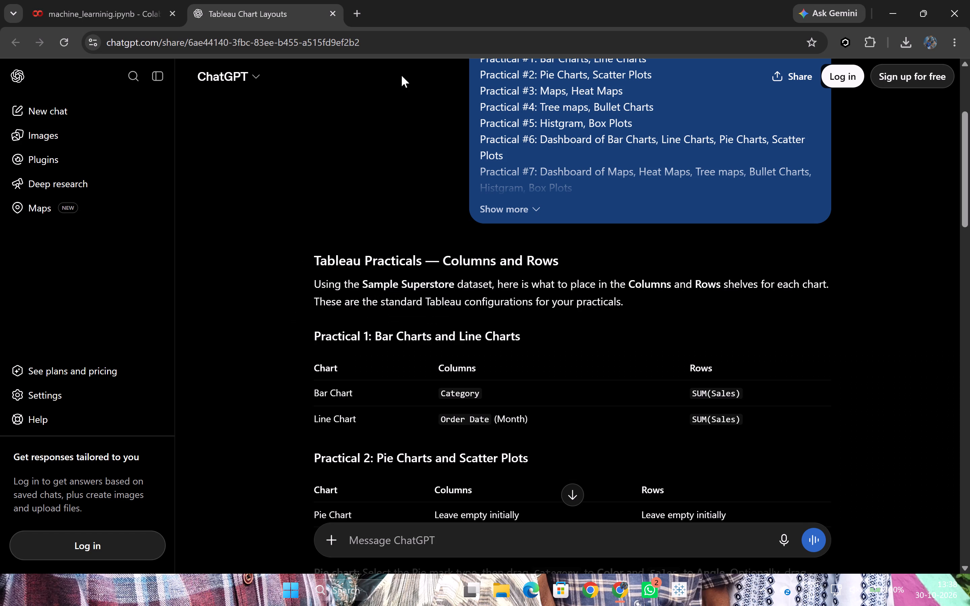
{"action": "key", "text": "alt+Tab"}
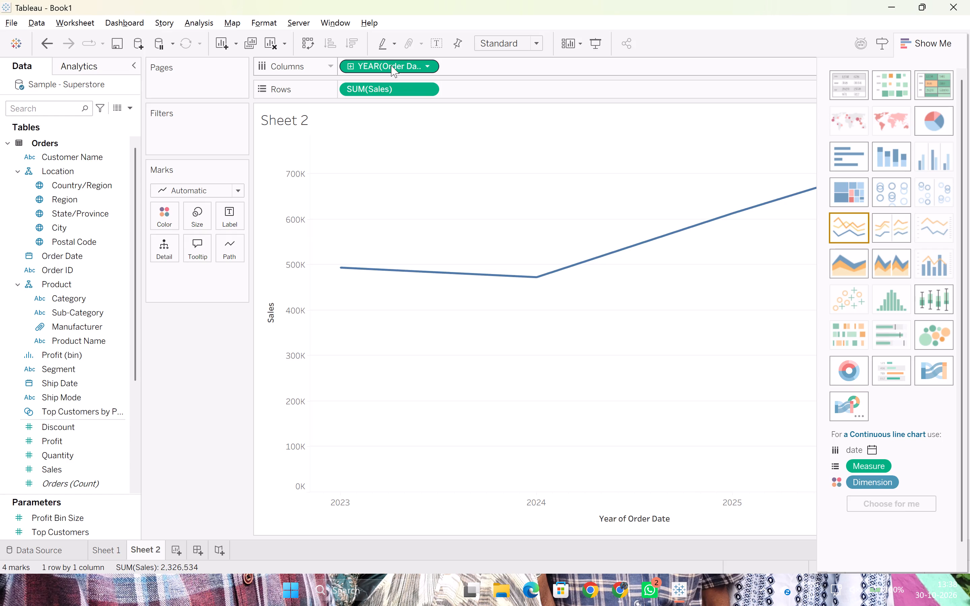
{"action": "left_click", "coordinate": [427, 63]}
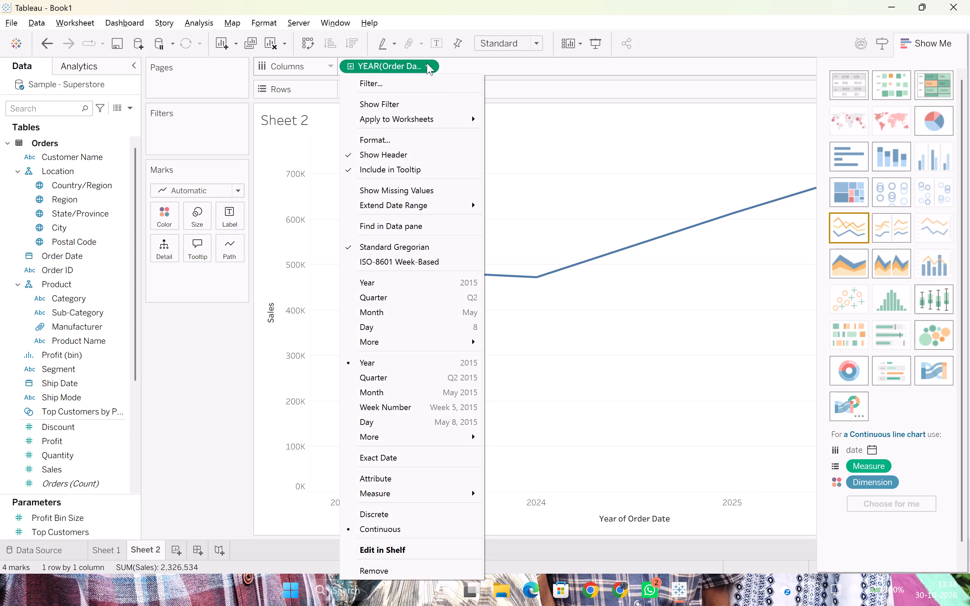
{"action": "left_click", "coordinate": [404, 311]}
{"action": "key", "text": "alt+Tab"}
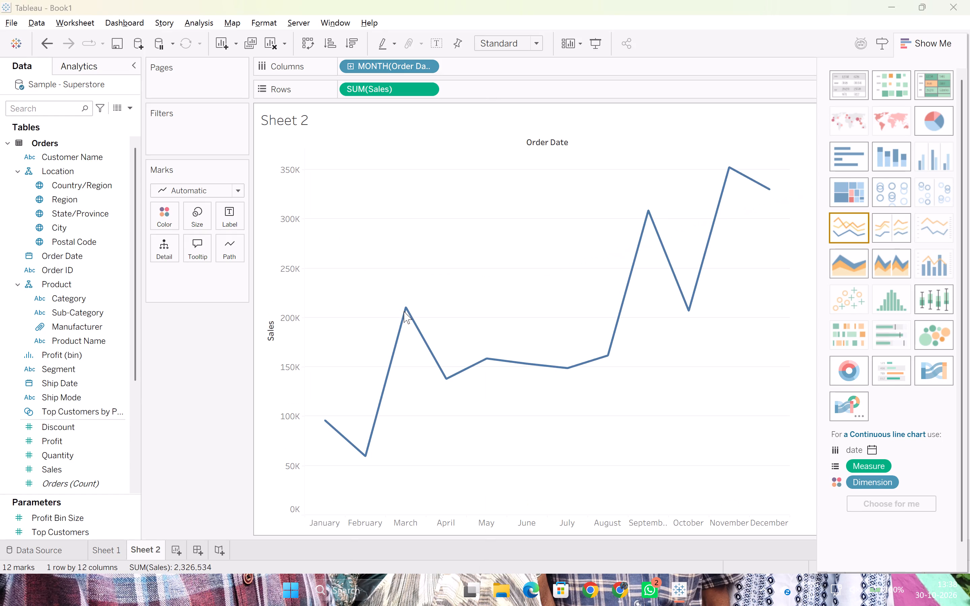
{"action": "key", "text": "alt+Tab"}
{"action": "left_click", "coordinate": [429, 90]}
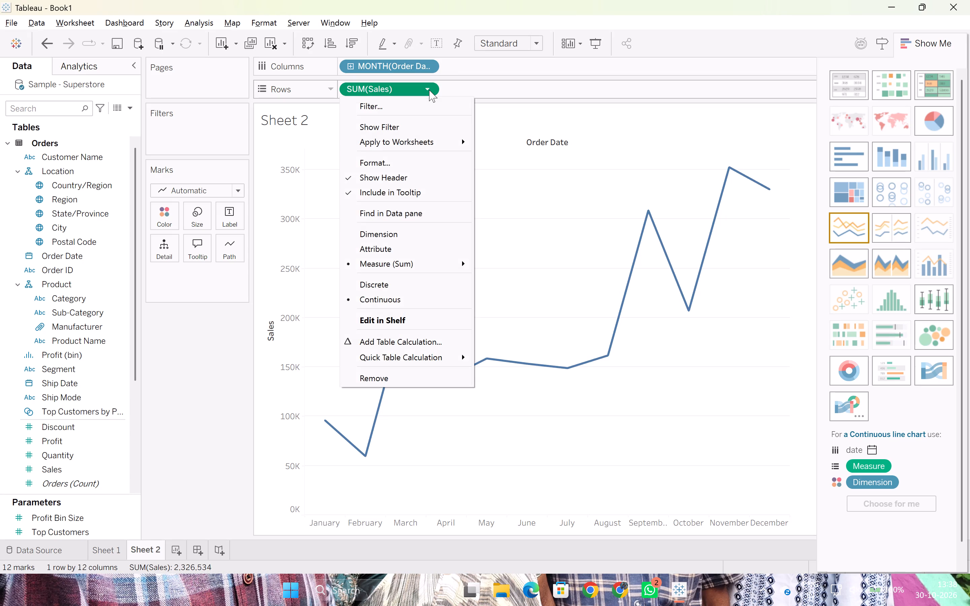
{"action": "left_click", "coordinate": [429, 90]}
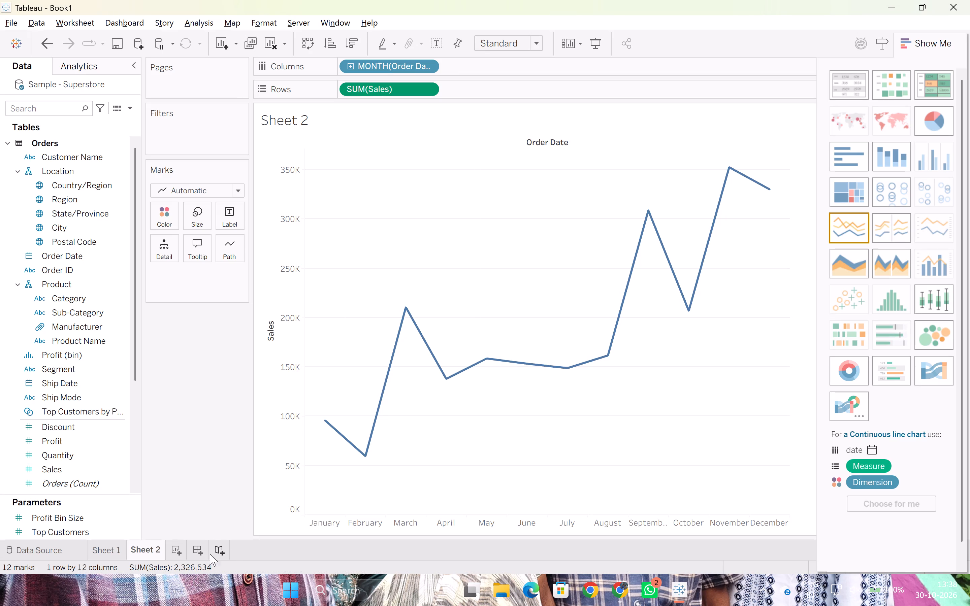
Review the Sheet 1 bar chart, consult the Practical 2 pie chart and scatter plot layout in the browser, and return to Tableau.
{"action": "left_click", "coordinate": [102, 546]}
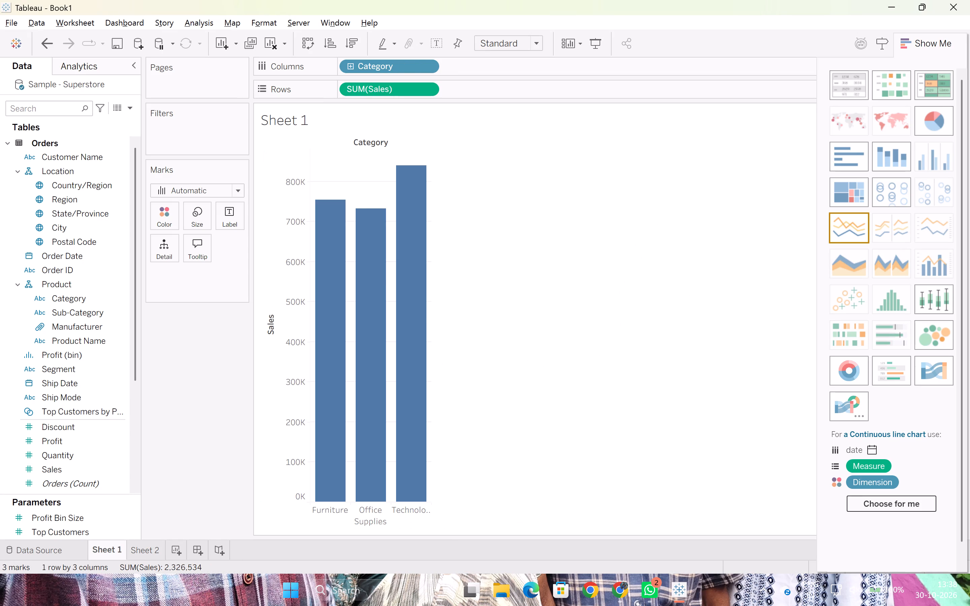
{"action": "key", "text": "alt+Tab"}
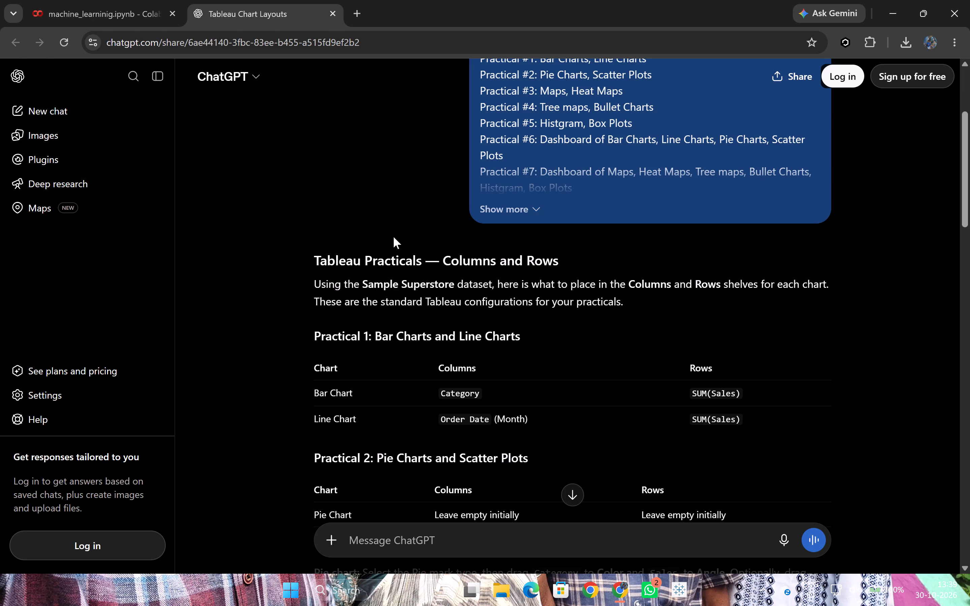
{"action": "scroll", "coordinate": [393, 237], "scroll_direction": "down", "scroll_amount": 3}
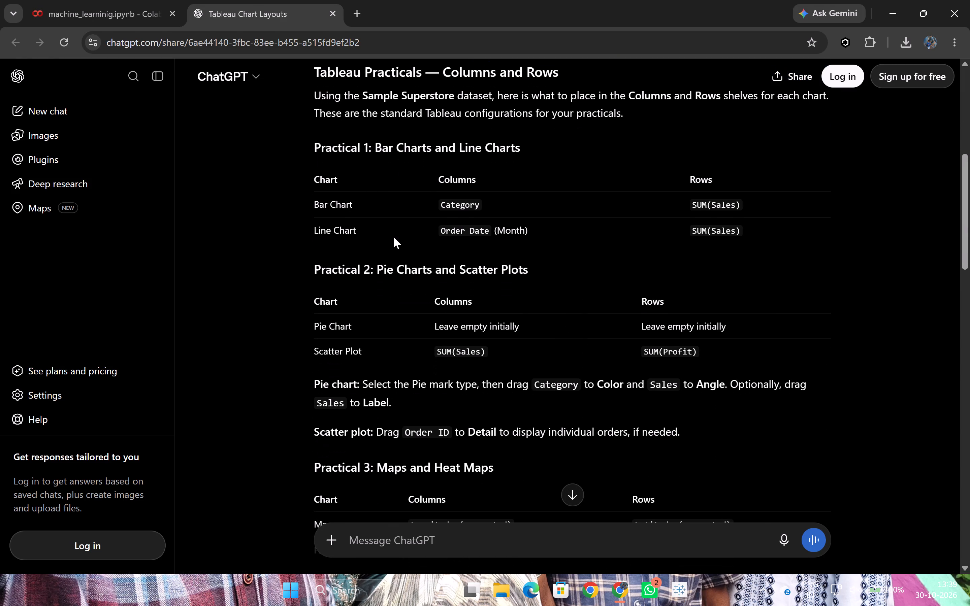
{"action": "key", "text": "alt+Tab"}
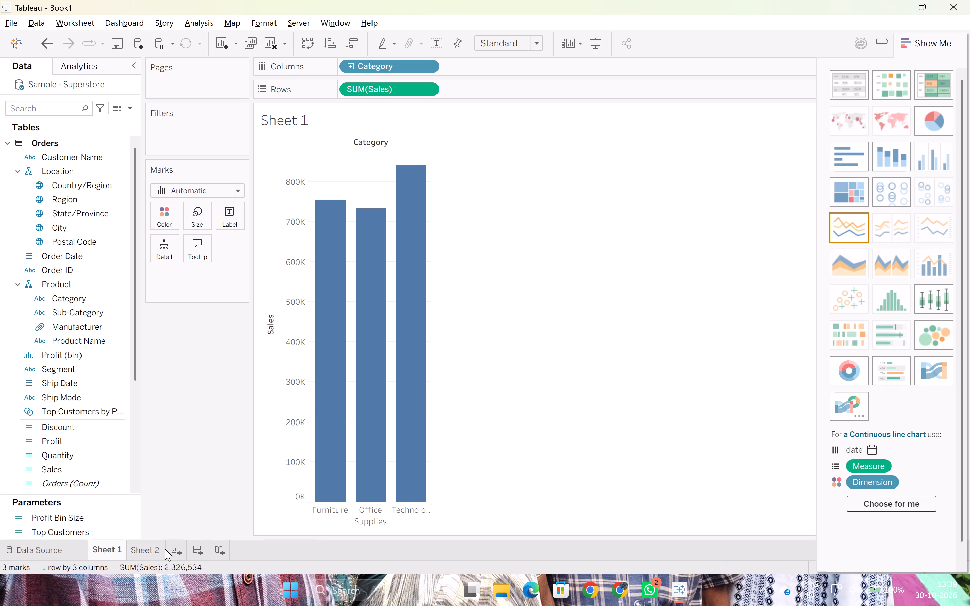
Add a new worksheet for Practical 2 and try the pie chart type from Show Me, consulting the layout guide in the browser.
{"action": "left_click", "coordinate": [174, 549]}
{"action": "key", "text": "alt+Tab"}
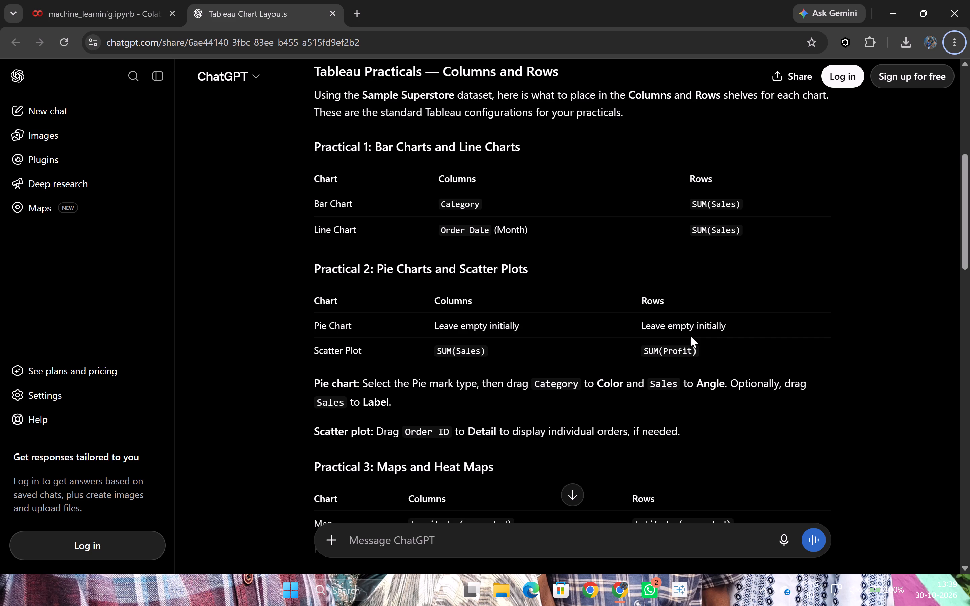
{"action": "key", "text": "alt+Tab"}
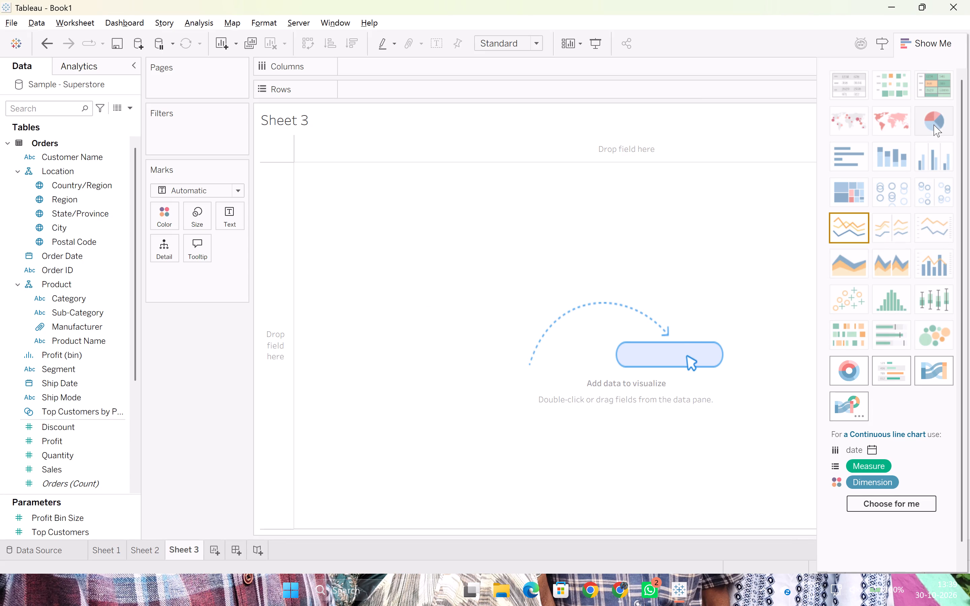
{"action": "left_click", "coordinate": [934, 125]}
Recheck the Practical 2 layout in the browser and place Sales on Columns of Sheet 3 as SUM(Sales).
{"action": "key", "text": "alt+Tab"}
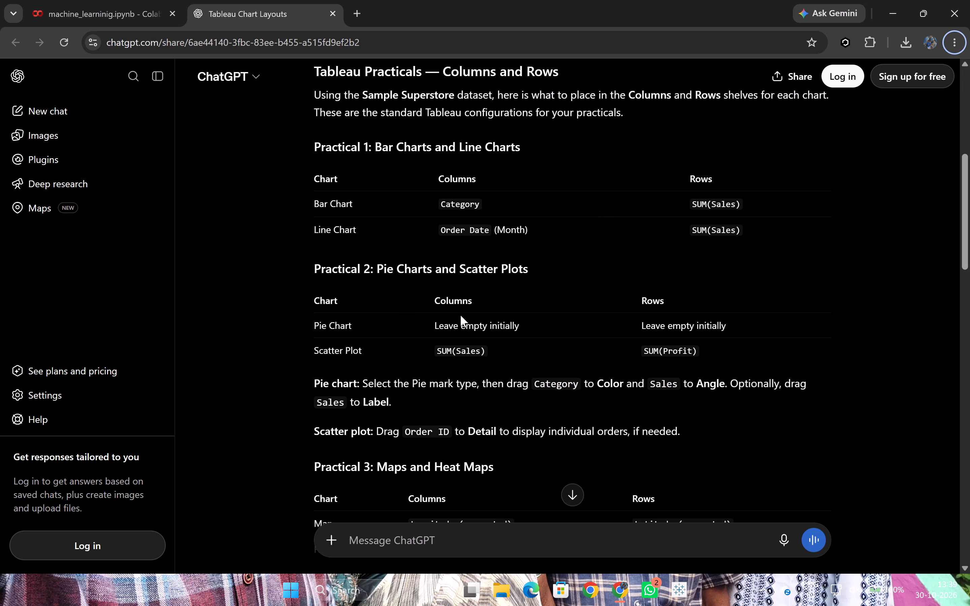
{"action": "key", "text": "alt+Tab"}
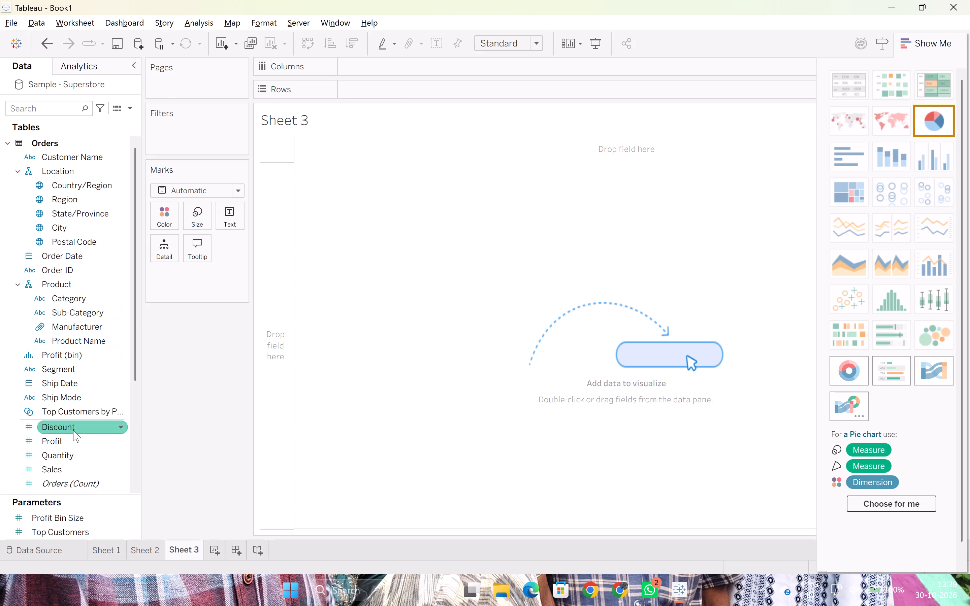
{"action": "left_click_drag", "start_coordinate": [60, 464], "coordinate": [326, 156]}
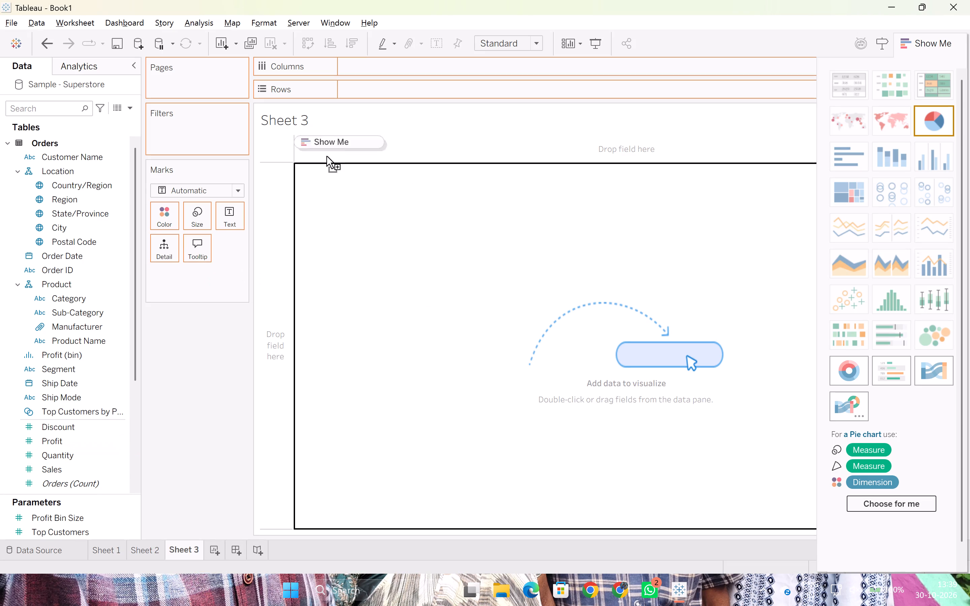
{"action": "left_click_drag", "start_coordinate": [326, 156], "coordinate": [371, 66]}
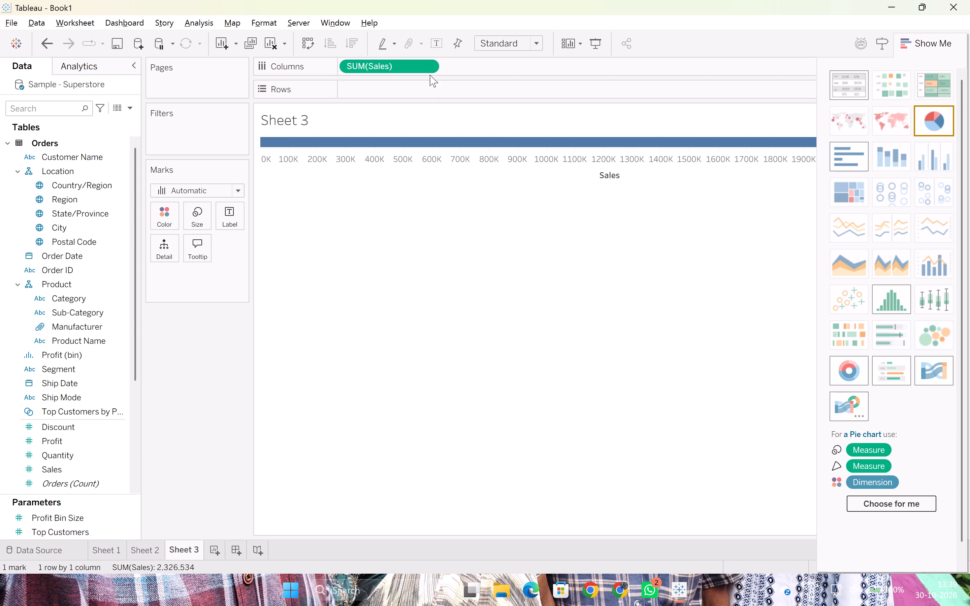
{"action": "left_click", "coordinate": [429, 63]}
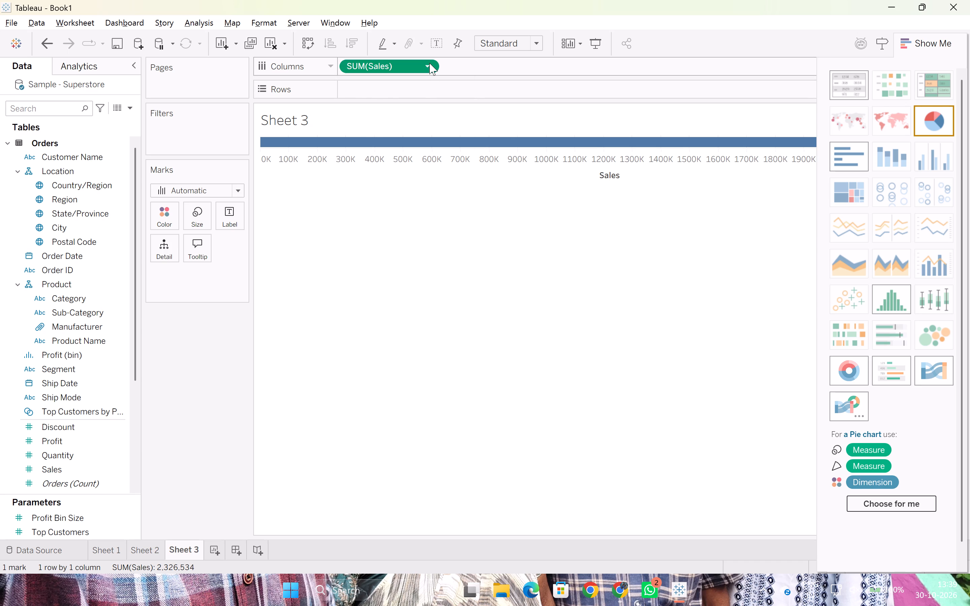
Place Sales on Rows of Sheet 3 as SUM(Sales), checking against the Practical 2 layout in the browser.
{"action": "key", "text": "alt+Tab"}
{"action": "key", "text": "alt+Tab"}
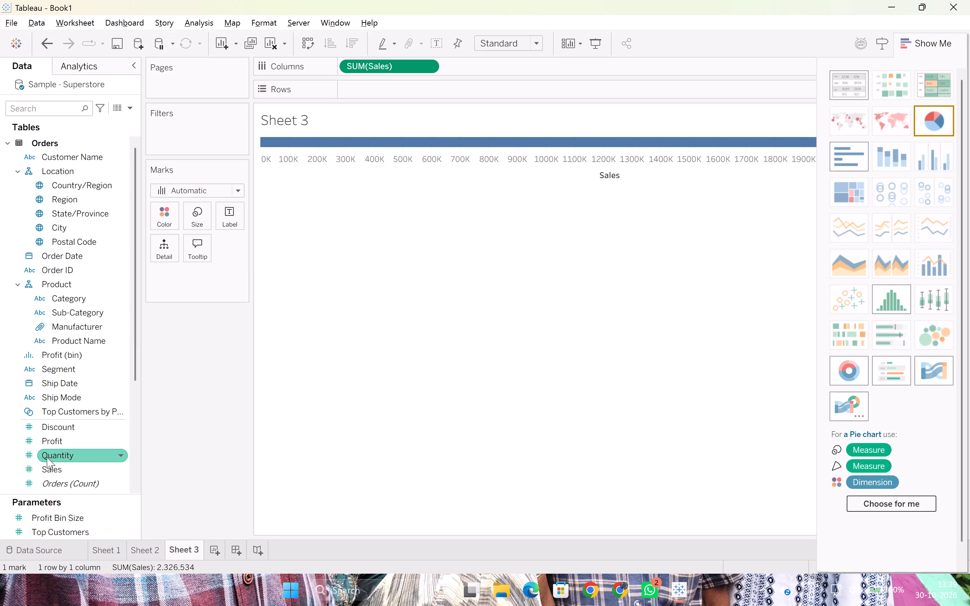
{"action": "left_click_drag", "start_coordinate": [53, 466], "coordinate": [363, 88]}
{"action": "key", "text": "alt+Tab"}
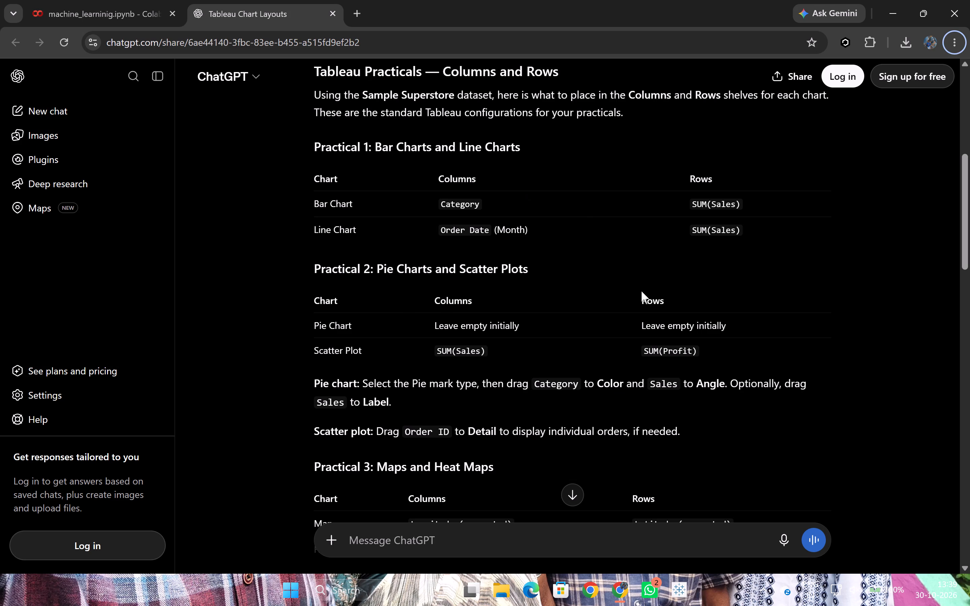
{"action": "key", "text": "alt+Tab"}
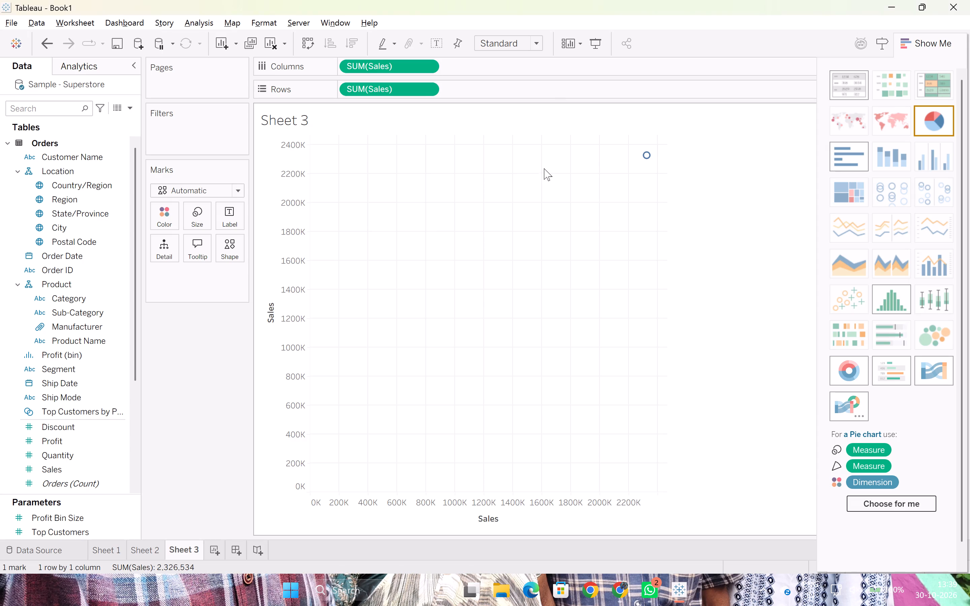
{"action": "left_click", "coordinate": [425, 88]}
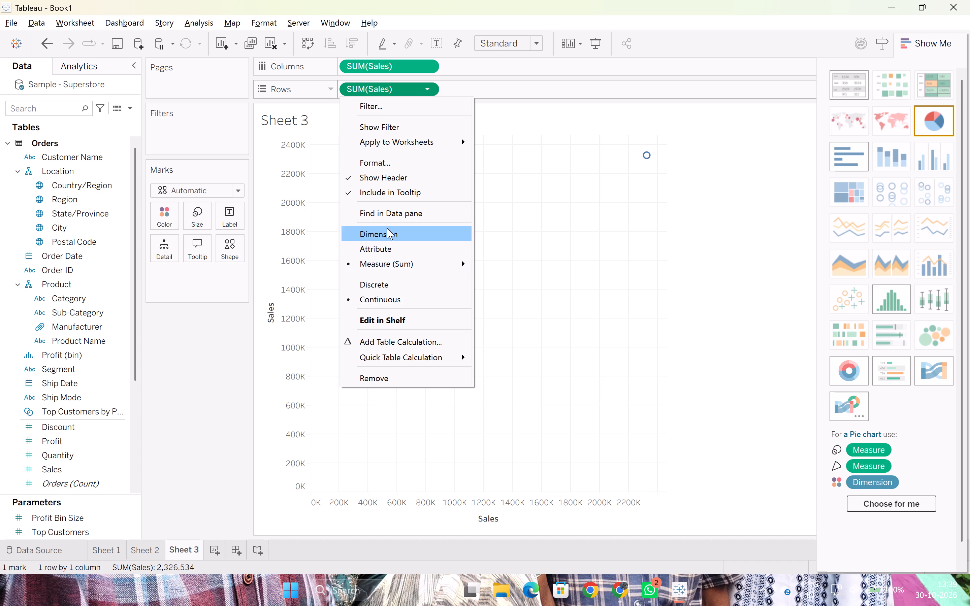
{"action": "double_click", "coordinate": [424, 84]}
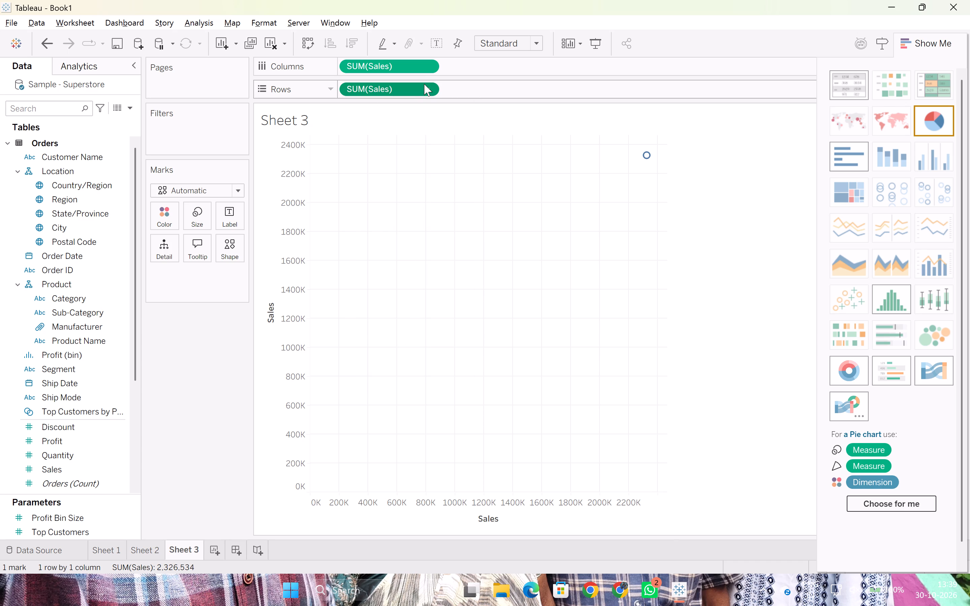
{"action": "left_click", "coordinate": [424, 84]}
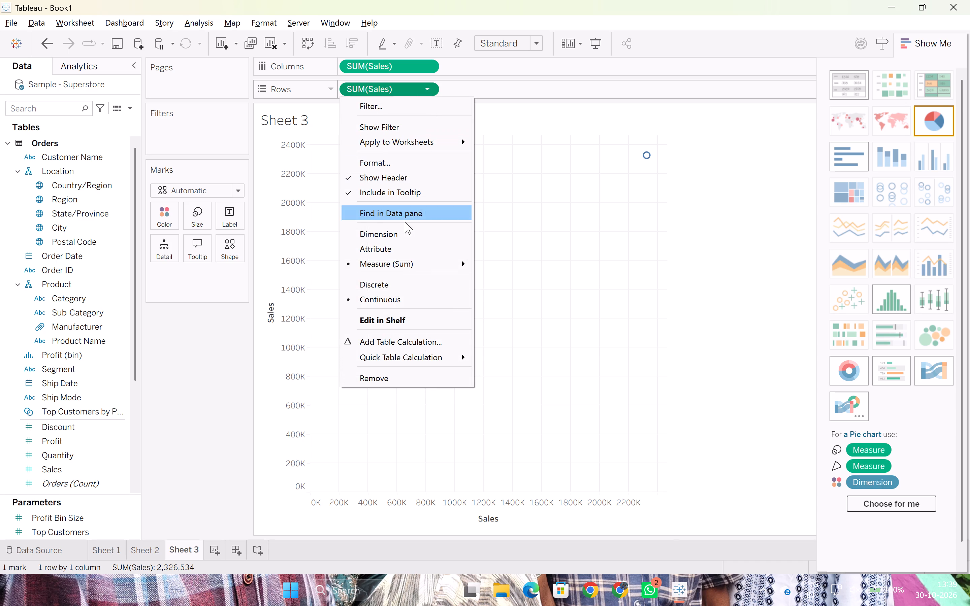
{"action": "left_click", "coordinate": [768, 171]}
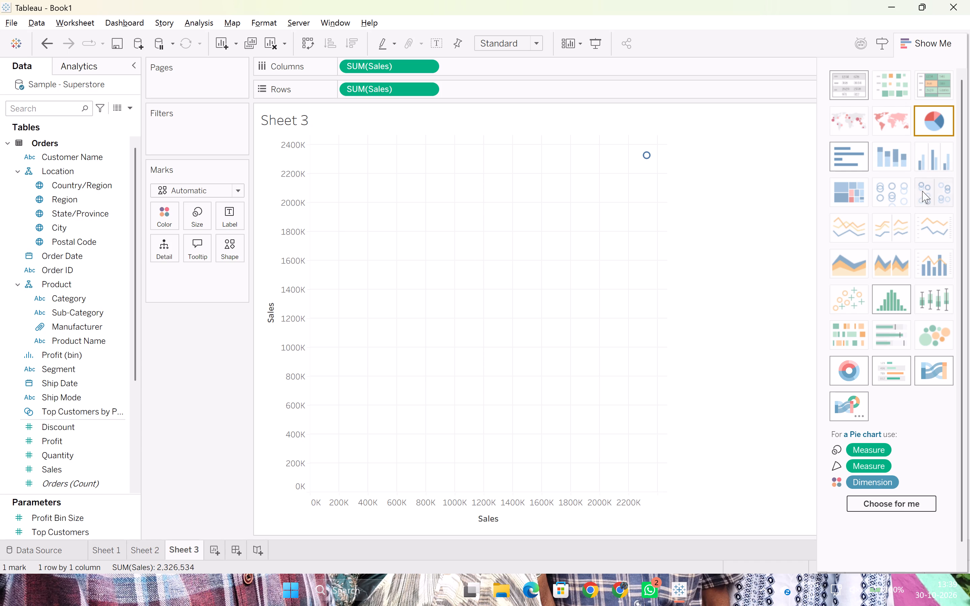
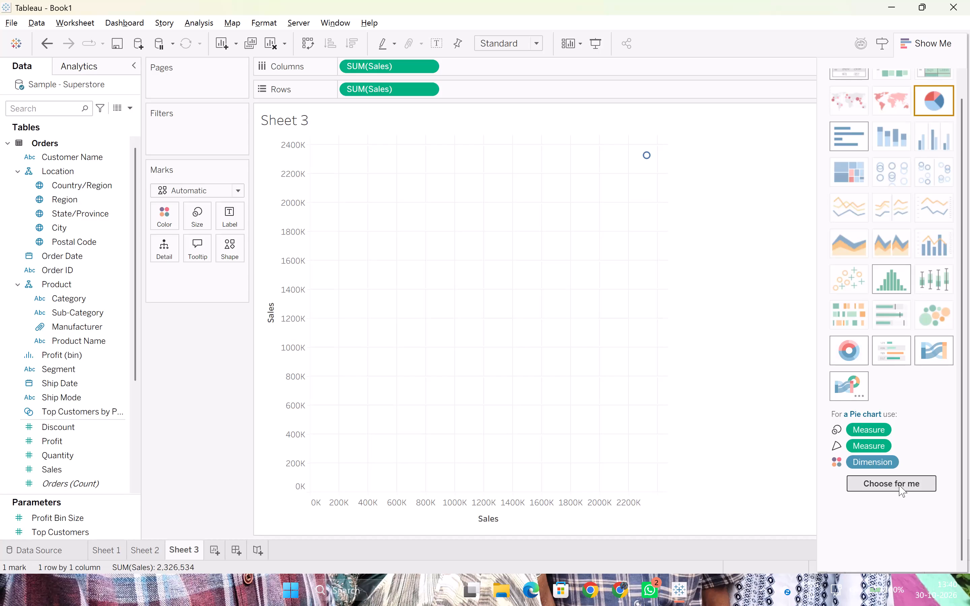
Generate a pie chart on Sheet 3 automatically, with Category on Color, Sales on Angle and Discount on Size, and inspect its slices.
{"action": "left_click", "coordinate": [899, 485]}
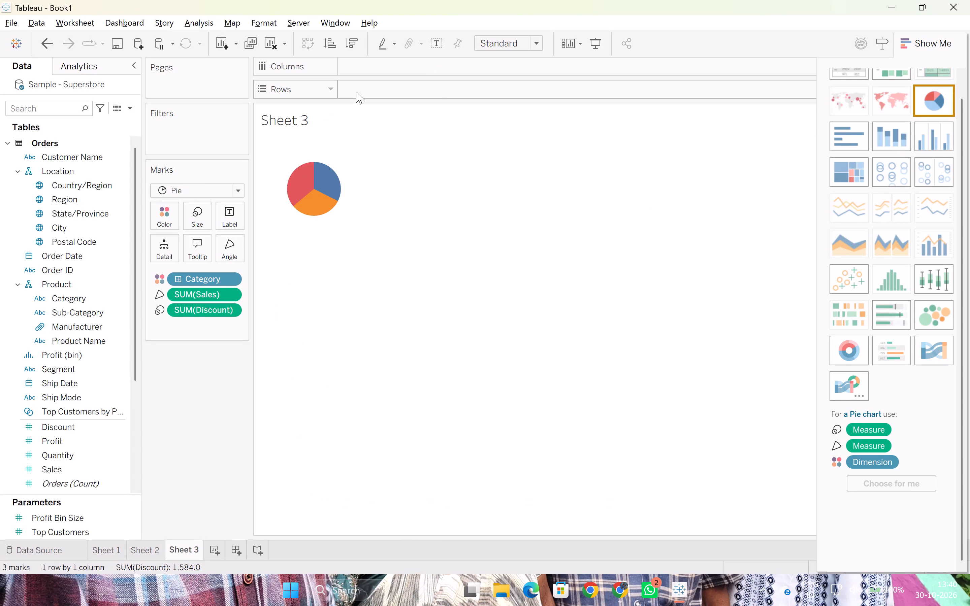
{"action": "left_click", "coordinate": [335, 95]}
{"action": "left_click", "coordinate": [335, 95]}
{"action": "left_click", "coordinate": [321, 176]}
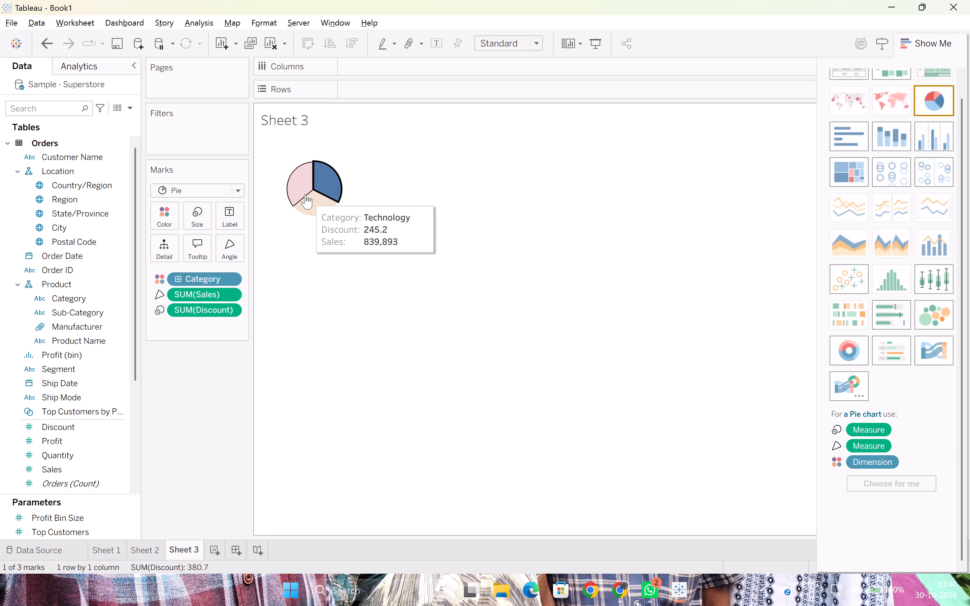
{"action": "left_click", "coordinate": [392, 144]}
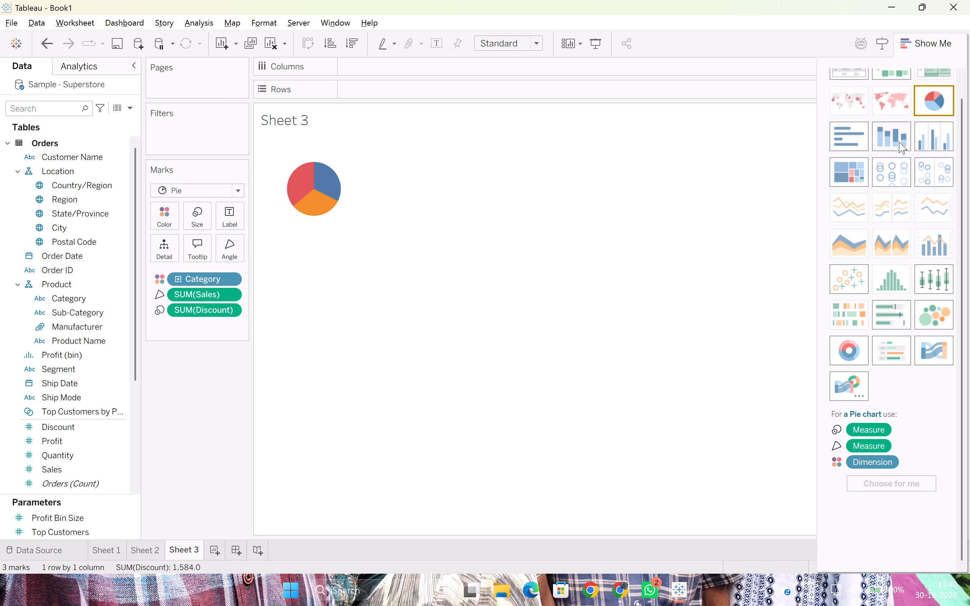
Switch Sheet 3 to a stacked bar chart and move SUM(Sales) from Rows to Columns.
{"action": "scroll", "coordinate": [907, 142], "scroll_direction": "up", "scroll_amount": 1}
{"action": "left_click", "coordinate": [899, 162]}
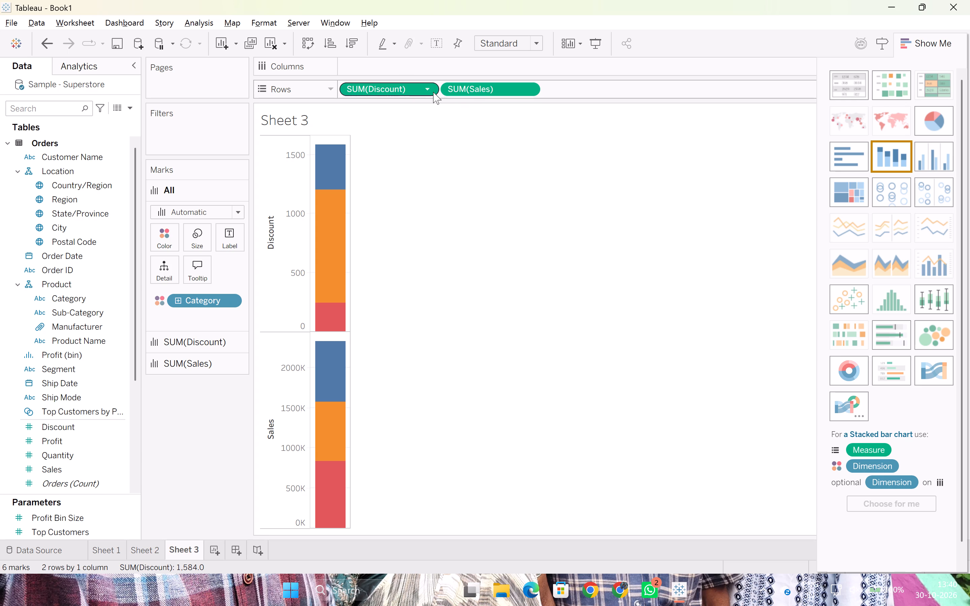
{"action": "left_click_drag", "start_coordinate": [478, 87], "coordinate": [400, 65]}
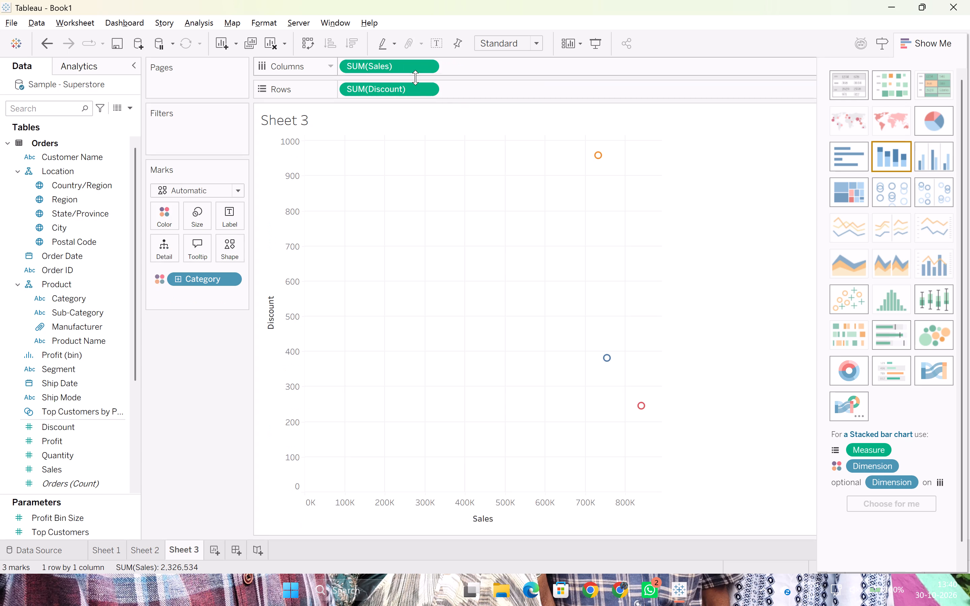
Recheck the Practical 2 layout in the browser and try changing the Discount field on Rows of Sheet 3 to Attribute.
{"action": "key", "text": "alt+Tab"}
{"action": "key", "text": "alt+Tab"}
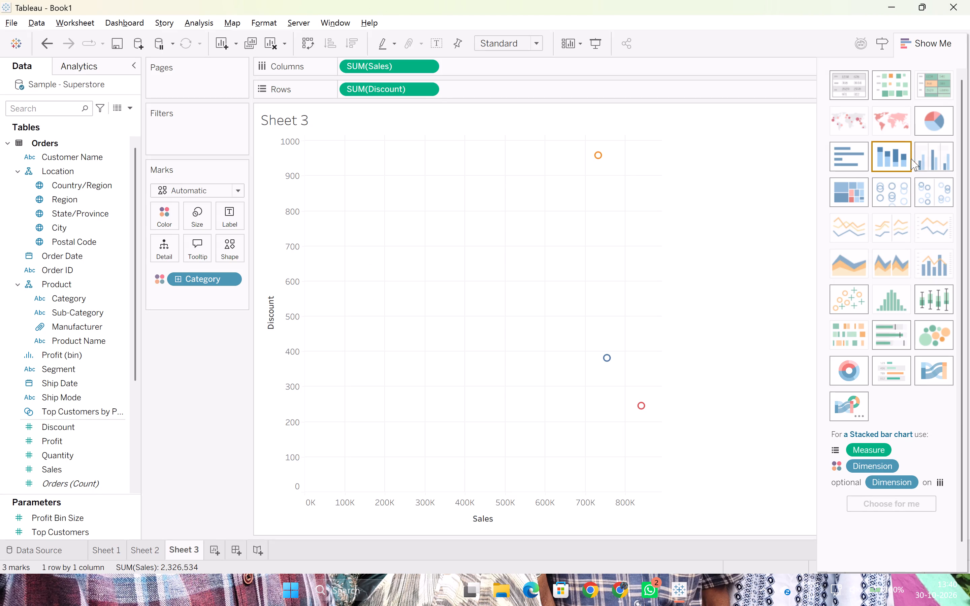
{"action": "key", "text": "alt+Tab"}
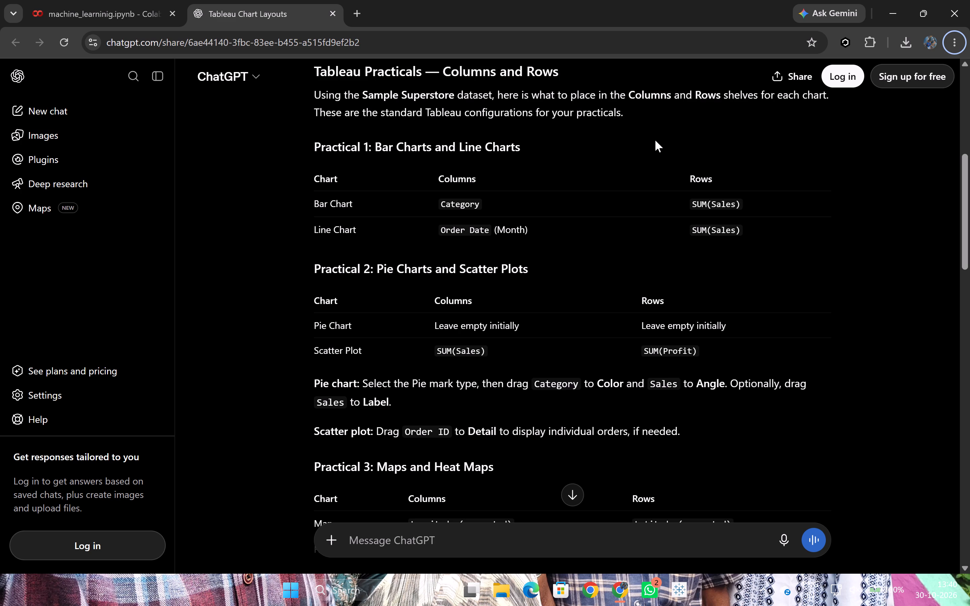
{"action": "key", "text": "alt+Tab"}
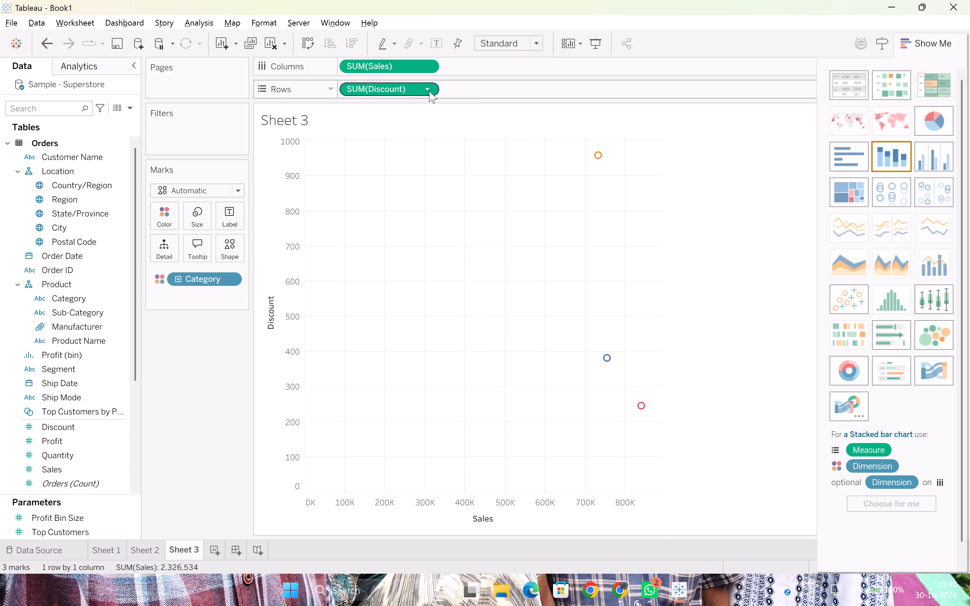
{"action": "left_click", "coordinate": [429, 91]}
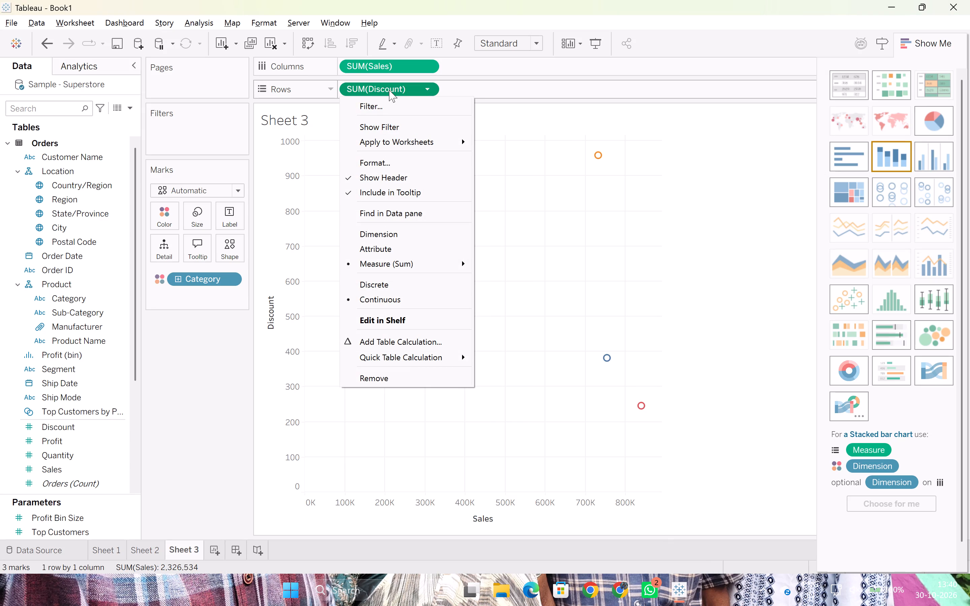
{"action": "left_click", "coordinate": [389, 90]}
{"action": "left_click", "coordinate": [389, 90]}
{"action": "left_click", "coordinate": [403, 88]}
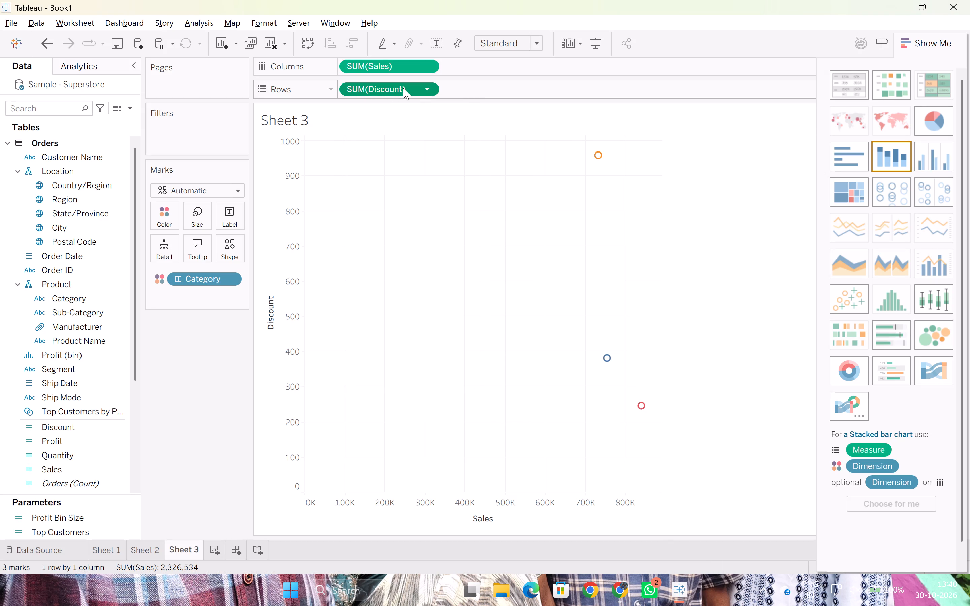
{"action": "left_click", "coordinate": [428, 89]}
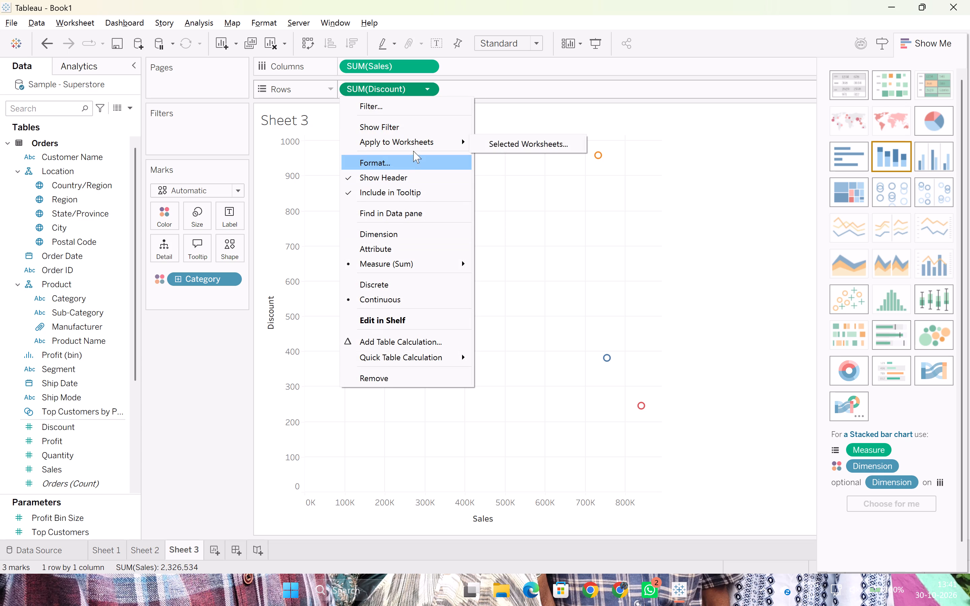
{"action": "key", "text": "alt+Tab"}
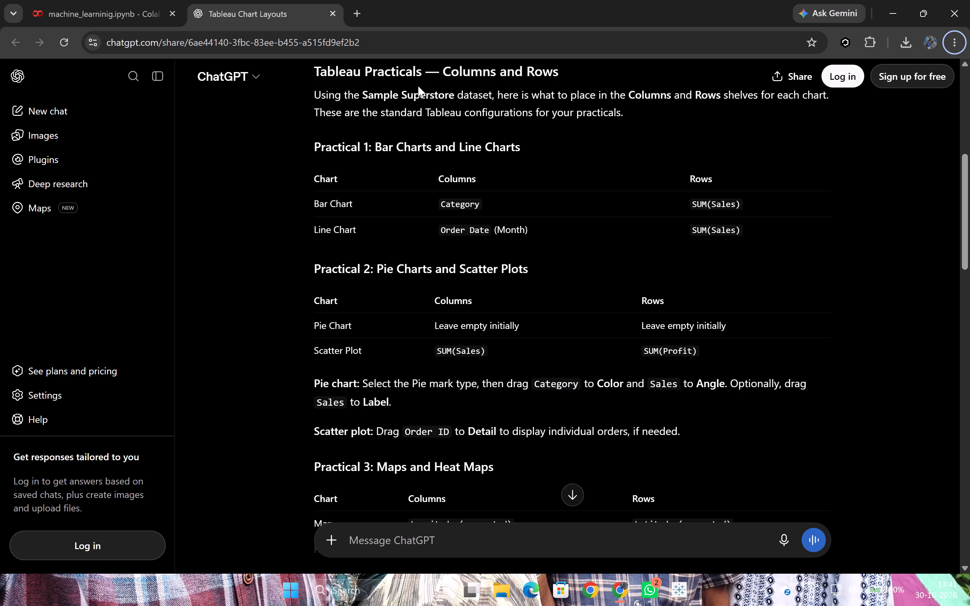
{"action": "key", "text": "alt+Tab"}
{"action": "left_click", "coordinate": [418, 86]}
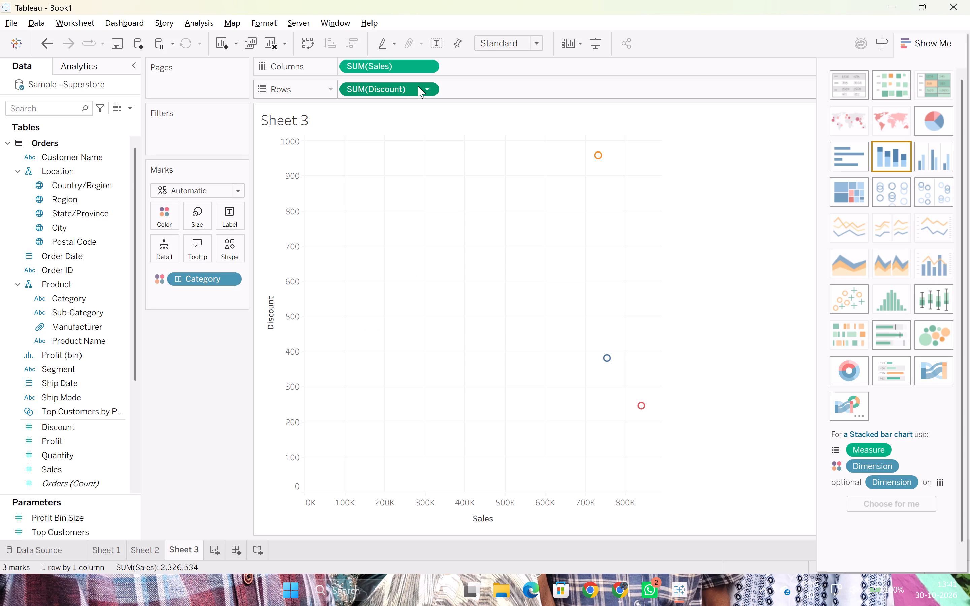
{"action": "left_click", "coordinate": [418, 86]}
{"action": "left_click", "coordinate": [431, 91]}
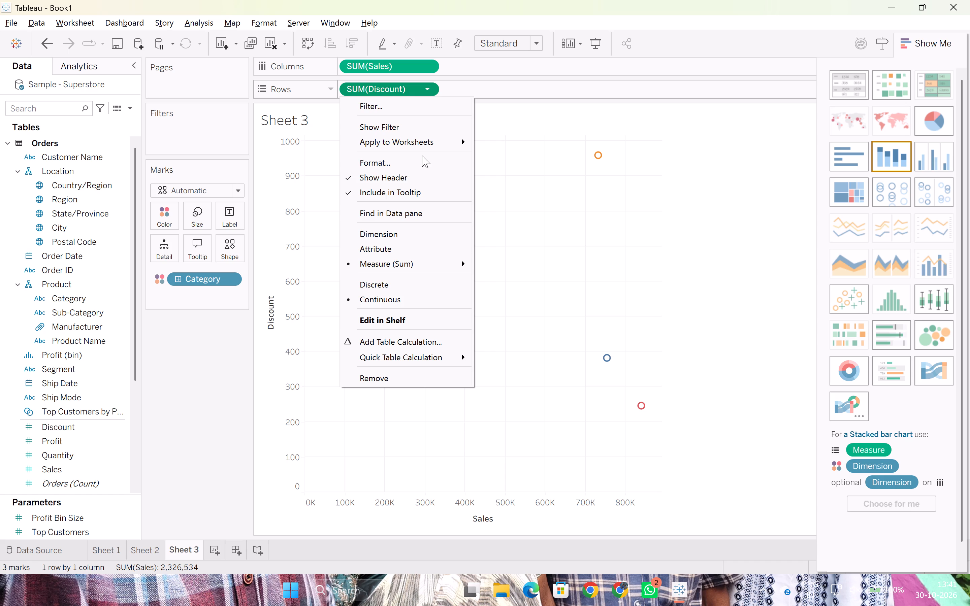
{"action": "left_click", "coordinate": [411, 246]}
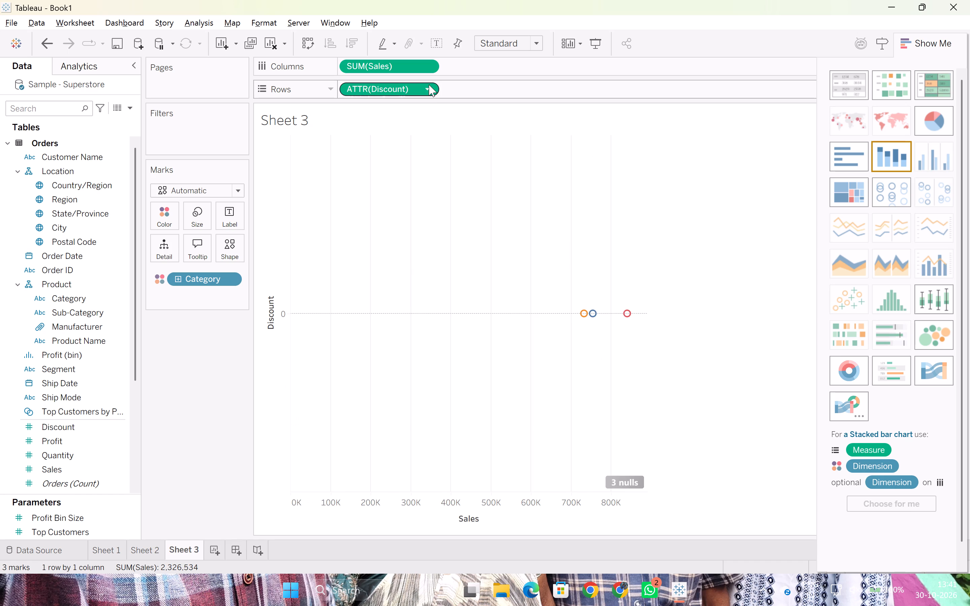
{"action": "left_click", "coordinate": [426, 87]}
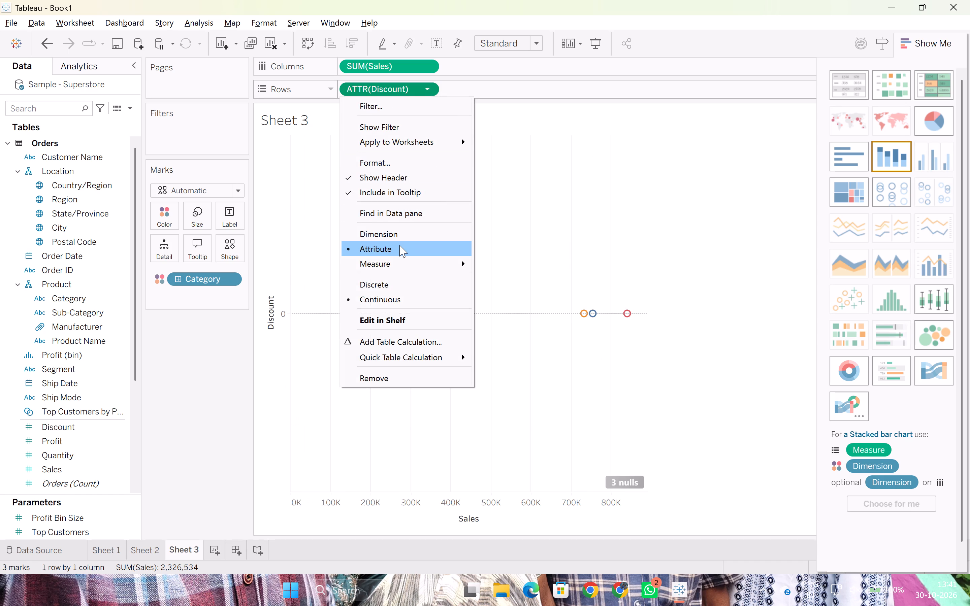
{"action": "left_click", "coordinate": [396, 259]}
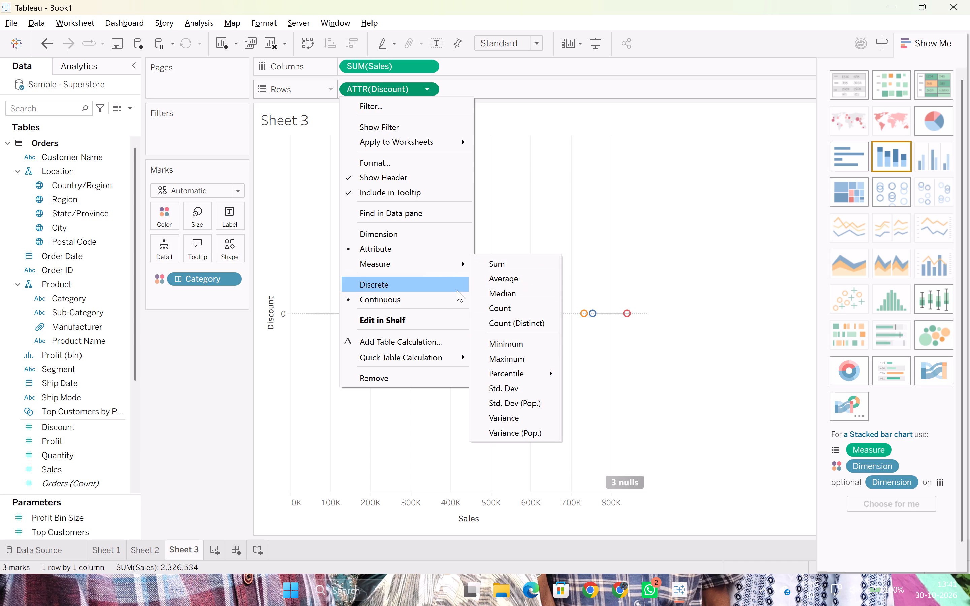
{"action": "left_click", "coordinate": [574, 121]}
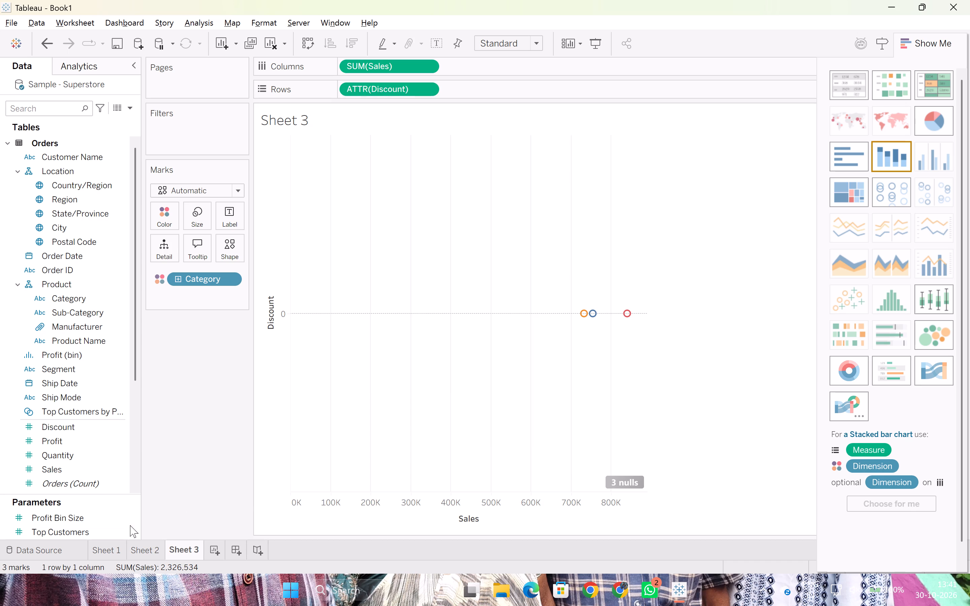
Review the charts on Sheet 1 and Sheet 2, and compare Sheet 3 with the Practical 2 layout in the browser.
{"action": "left_click", "coordinate": [104, 549]}
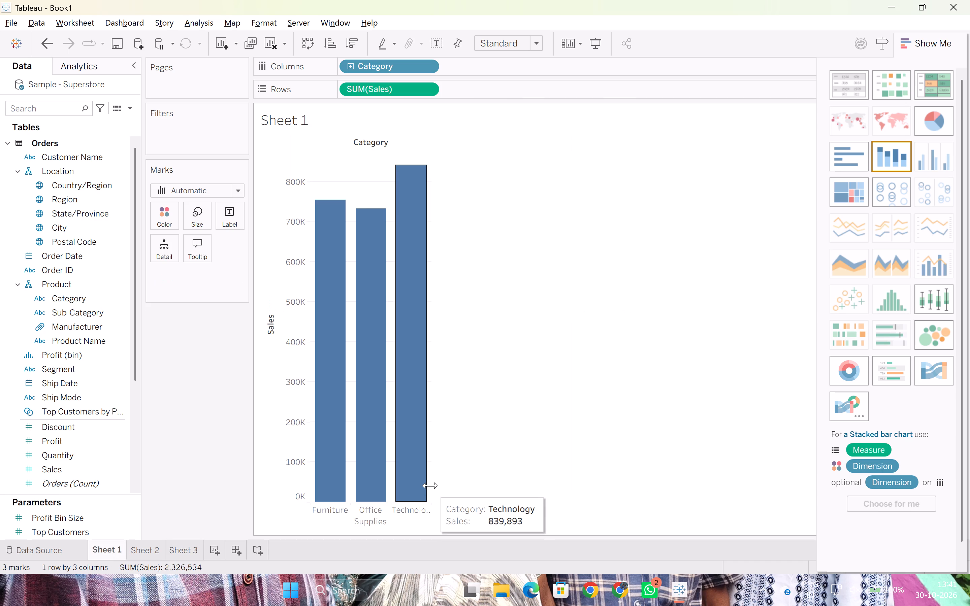
{"action": "left_click", "coordinate": [136, 546]}
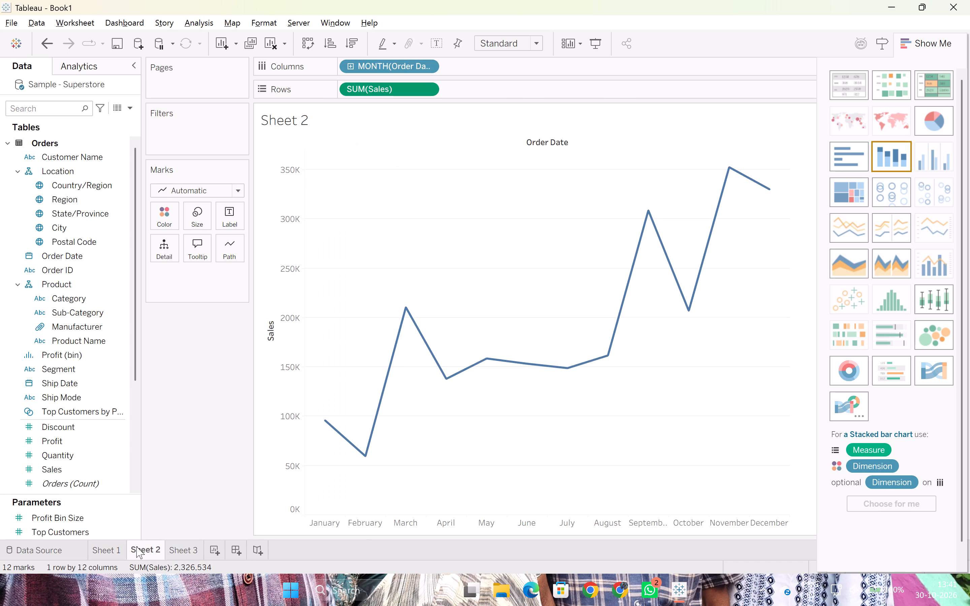
{"action": "left_click", "coordinate": [185, 549]}
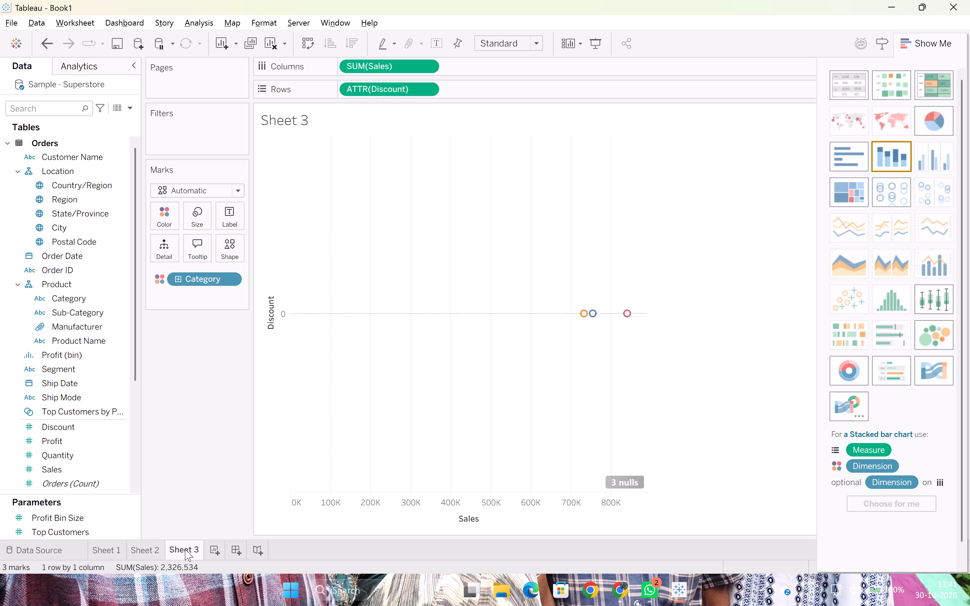
{"action": "key", "text": "alt+Tab"}
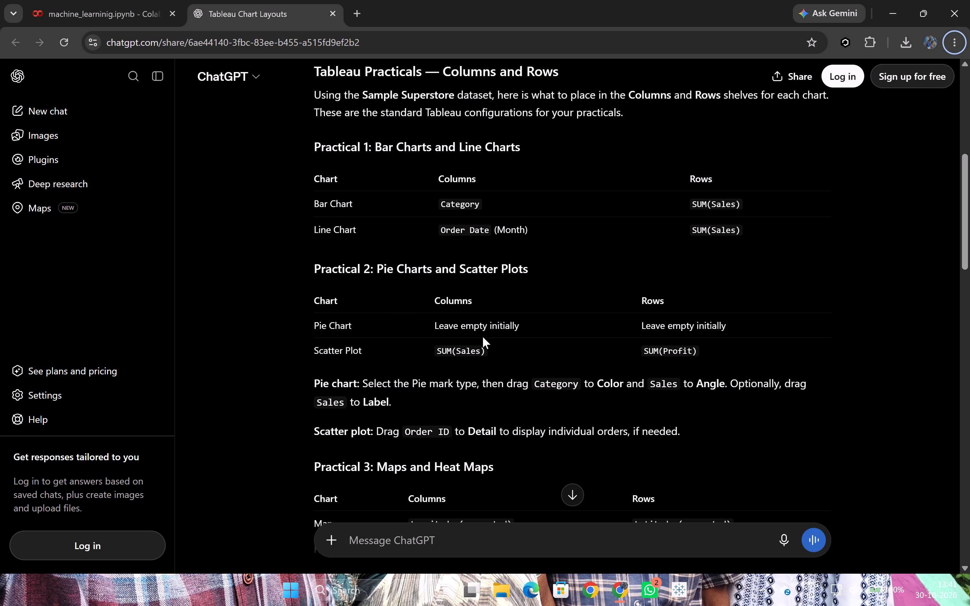
{"action": "key", "text": "alt+Tab"}
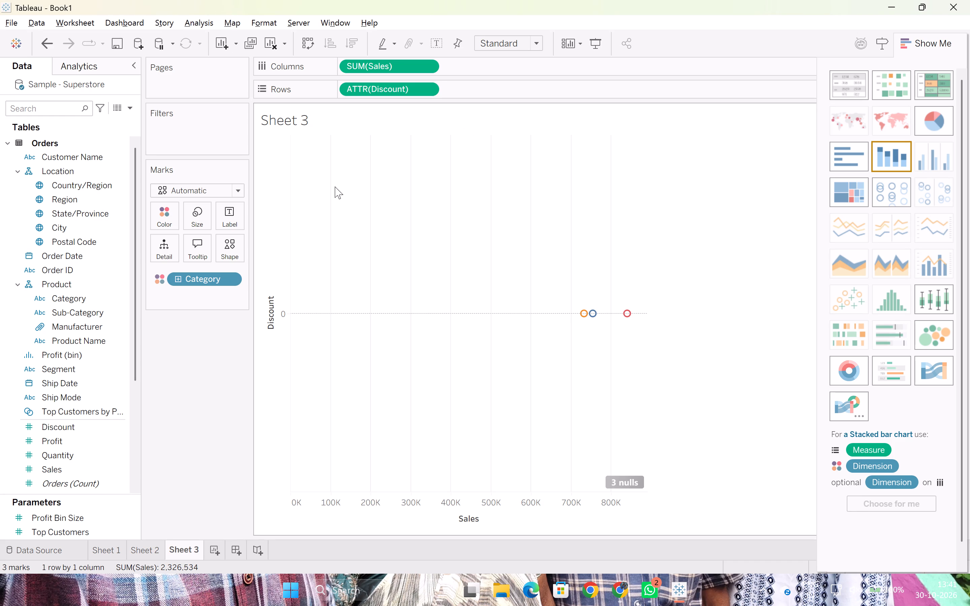
Remove SUM(Sales) from Columns and ATTR(Discount) from Rows of Sheet 3, emptying both shelves.
{"action": "left_click_drag", "start_coordinate": [381, 66], "coordinate": [0, 249]}
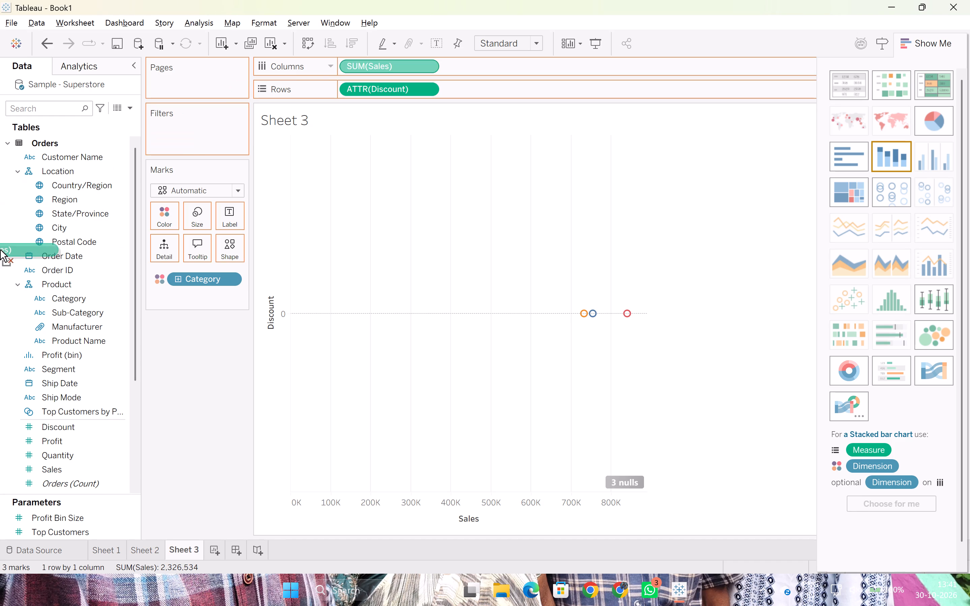
{"action": "left_click_drag", "start_coordinate": [403, 81], "coordinate": [1, 266]}
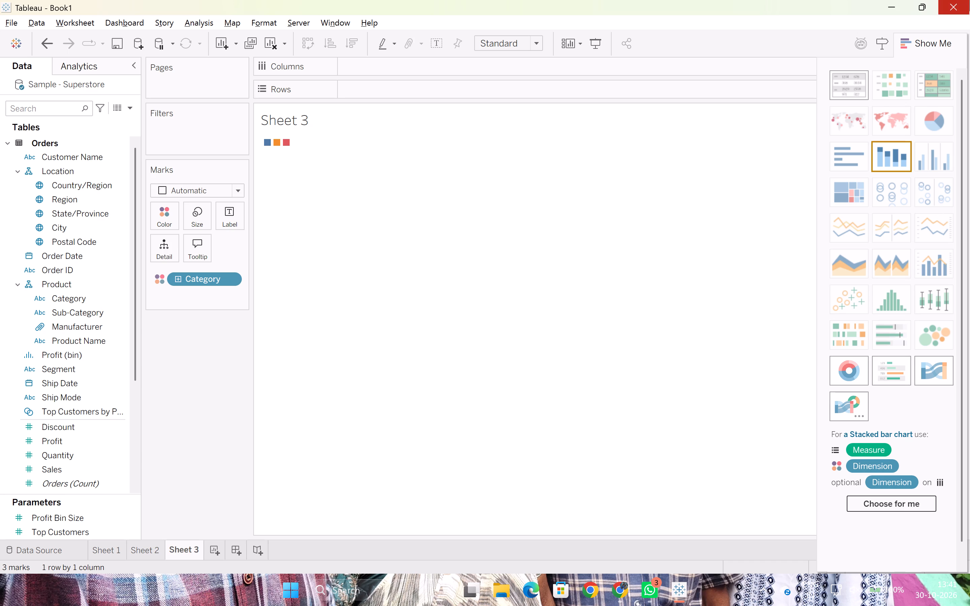
Generate a pie chart on Sheet 3 automatically, with Category on Color, Discount on Angle and Profit on Size.
{"action": "left_click", "coordinate": [938, 120]}
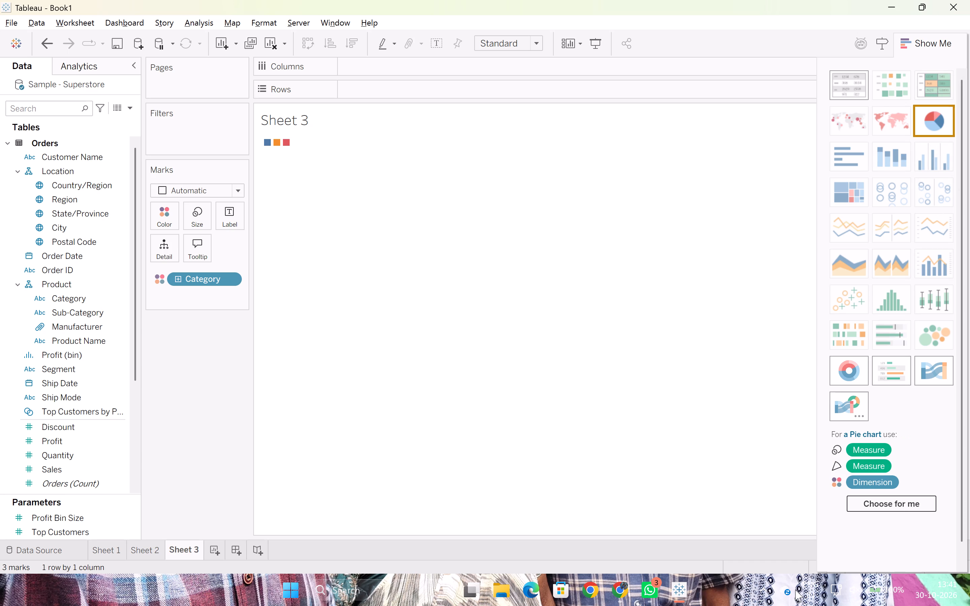
{"action": "left_click", "coordinate": [877, 503]}
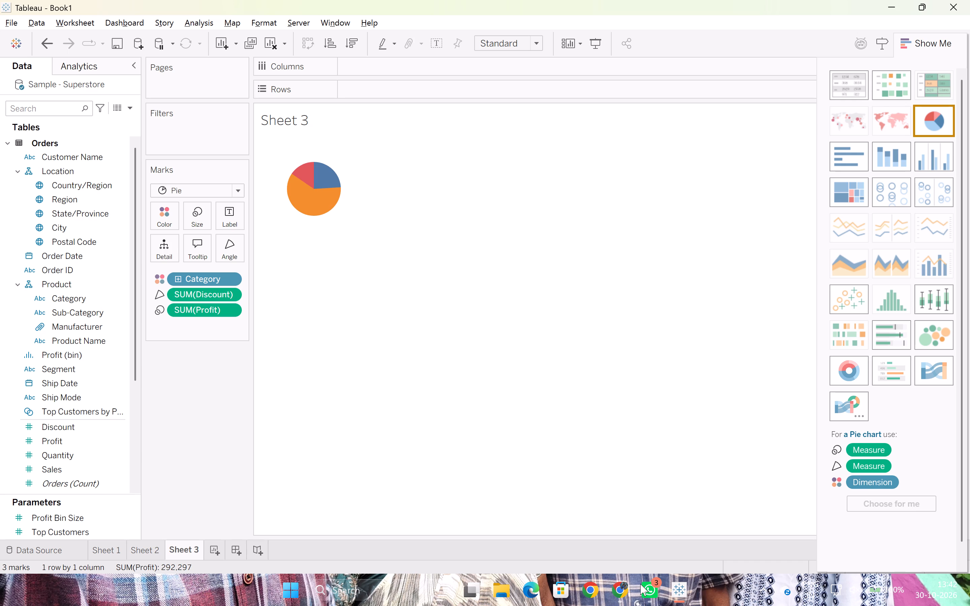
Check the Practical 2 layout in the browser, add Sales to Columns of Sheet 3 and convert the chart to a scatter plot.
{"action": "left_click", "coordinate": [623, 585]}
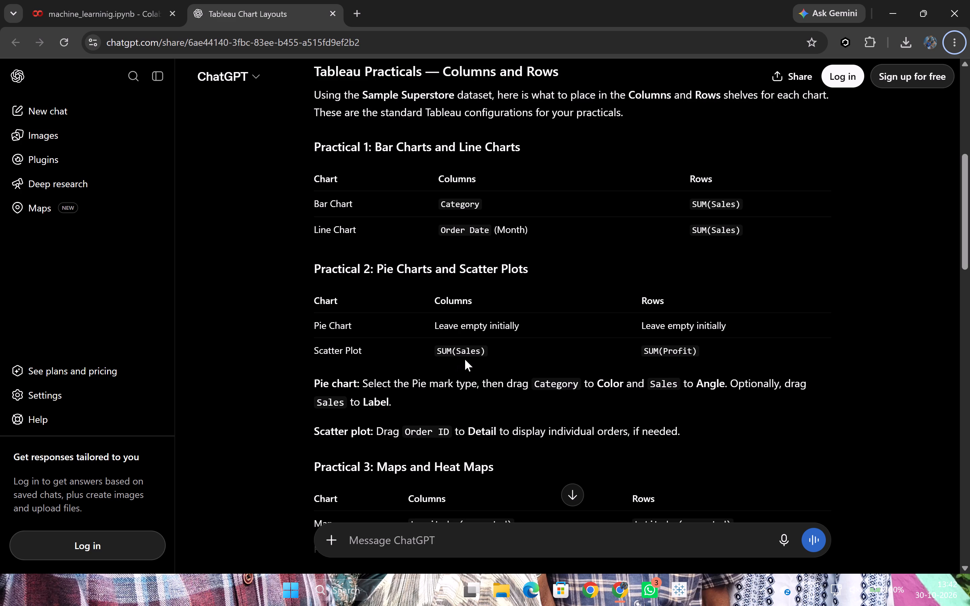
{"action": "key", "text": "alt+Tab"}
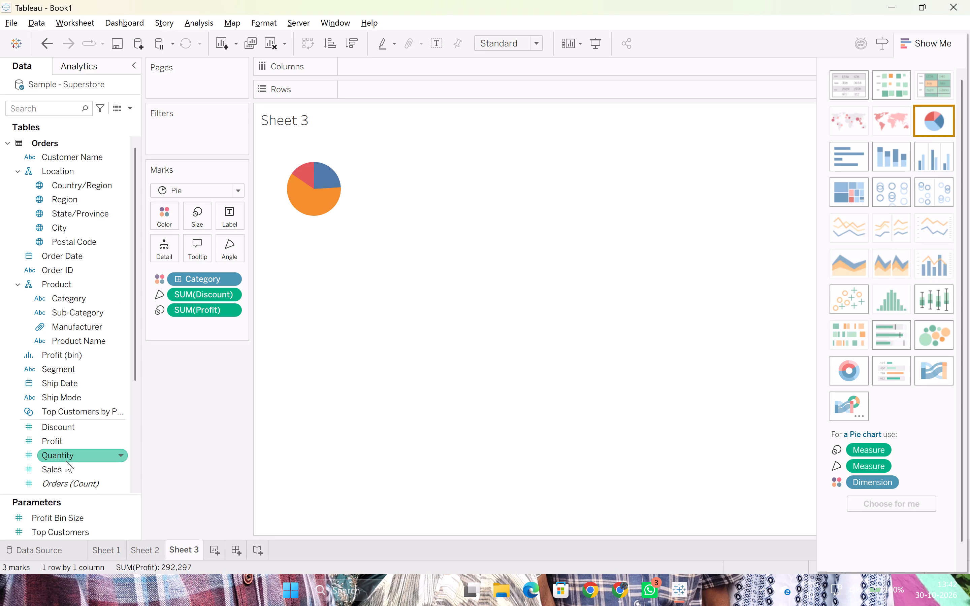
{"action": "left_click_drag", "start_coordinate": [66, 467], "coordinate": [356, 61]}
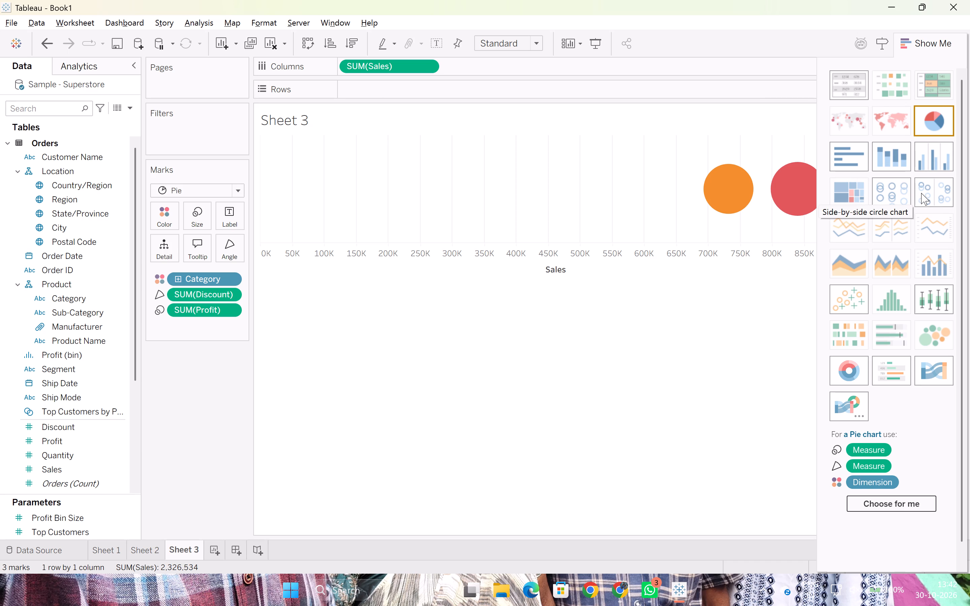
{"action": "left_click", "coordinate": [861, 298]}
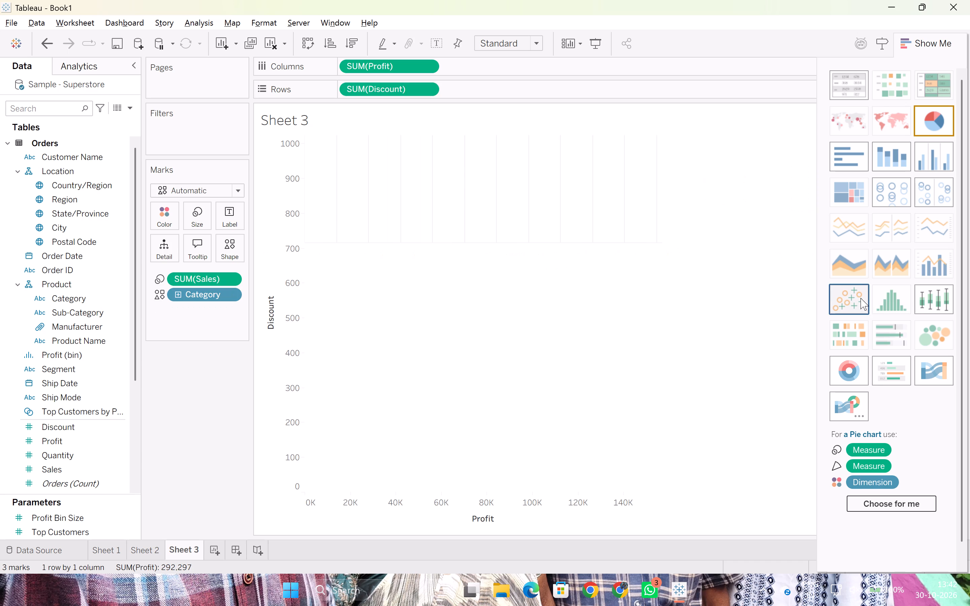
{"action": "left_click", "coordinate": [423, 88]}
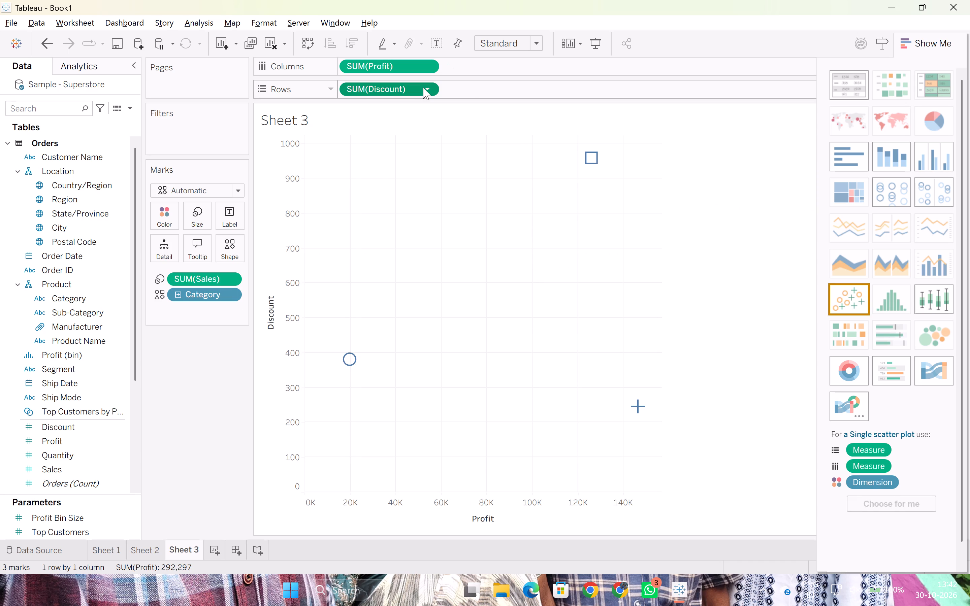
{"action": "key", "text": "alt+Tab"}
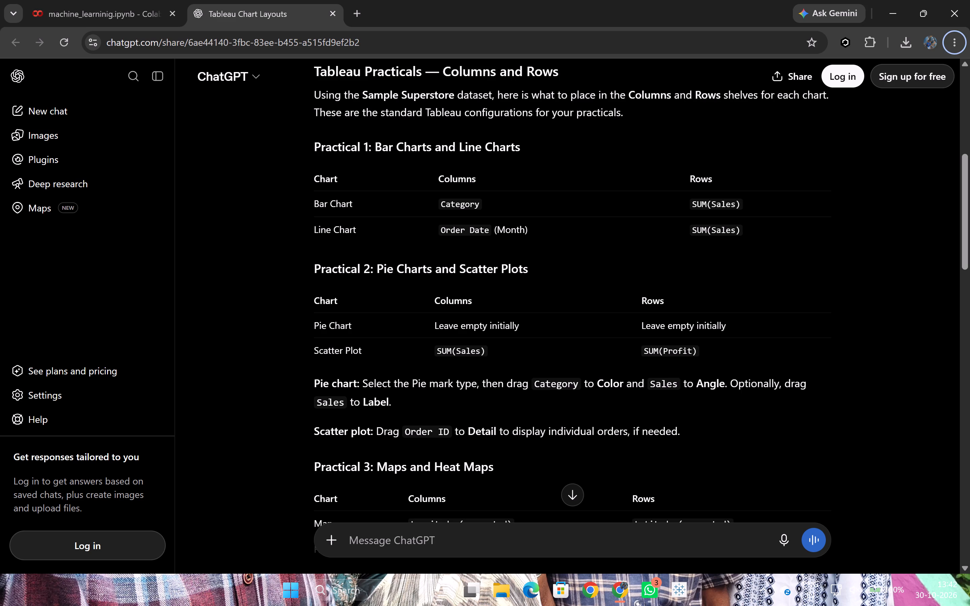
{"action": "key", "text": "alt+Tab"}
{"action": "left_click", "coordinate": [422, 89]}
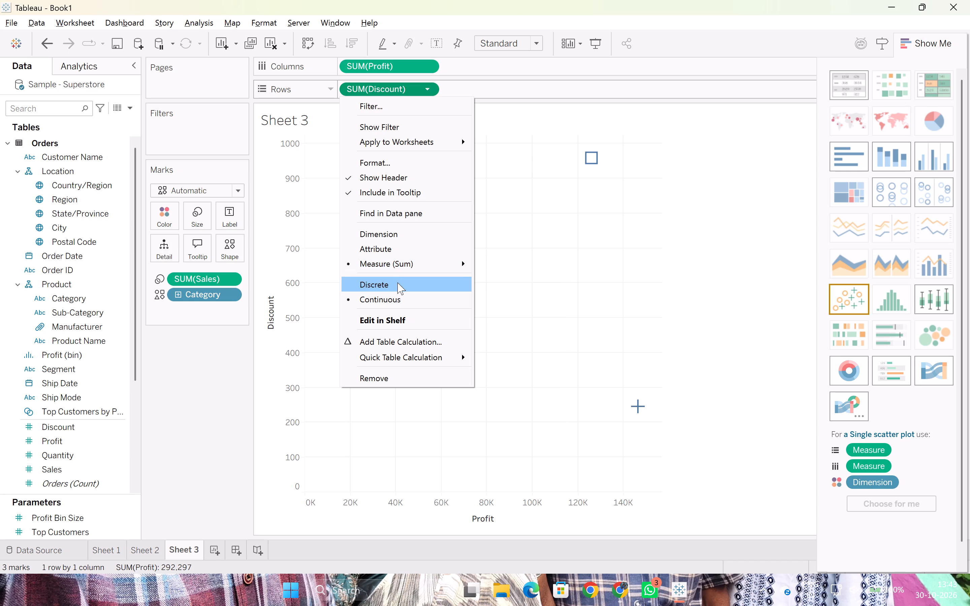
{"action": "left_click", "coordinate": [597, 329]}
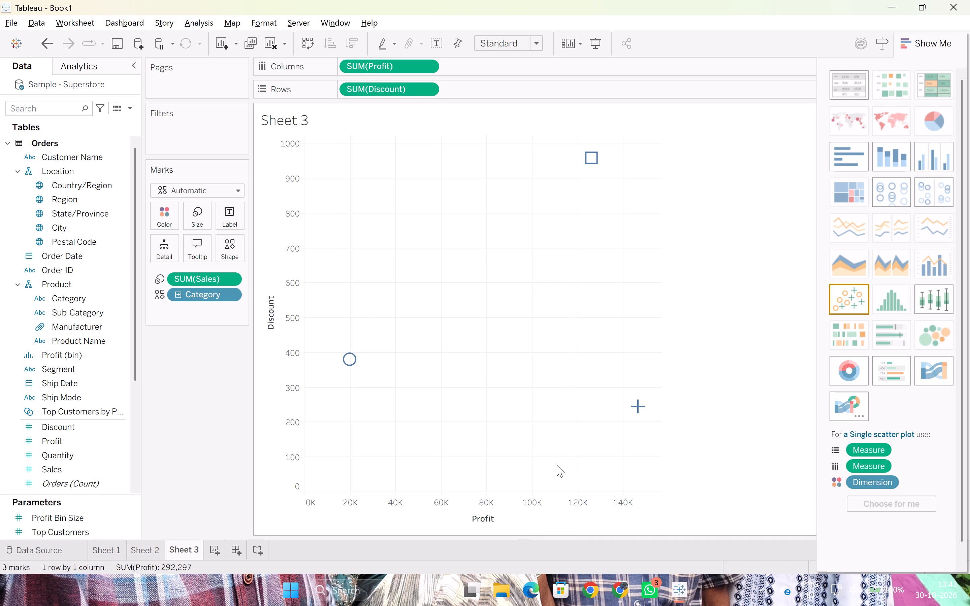
Add a new worksheet, Sheet 4, and glance at the layout guide in the browser.
{"action": "left_click", "coordinate": [216, 546]}
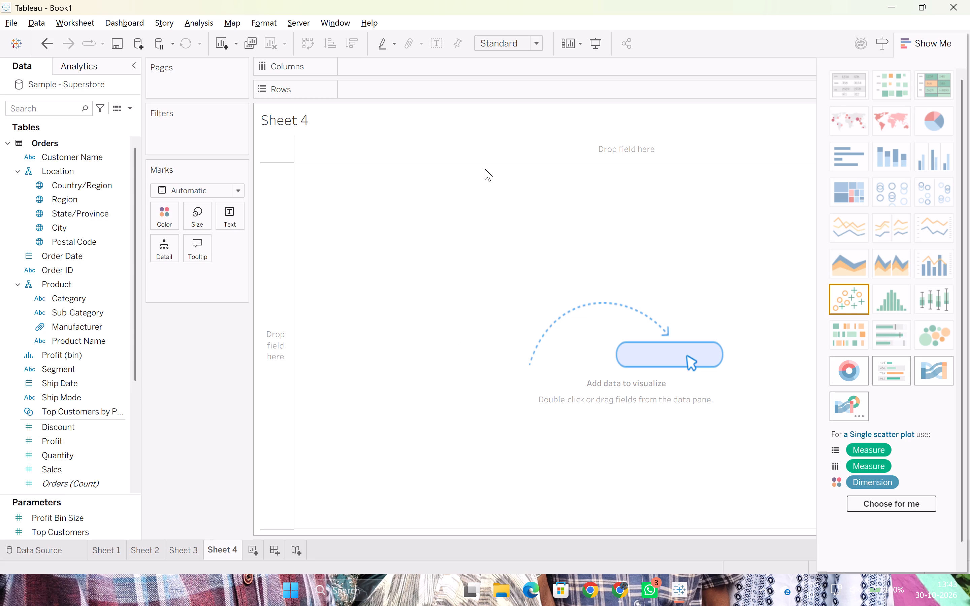
{"action": "key", "text": "alt+Tab"}
{"action": "key", "text": "alt+Tab"}
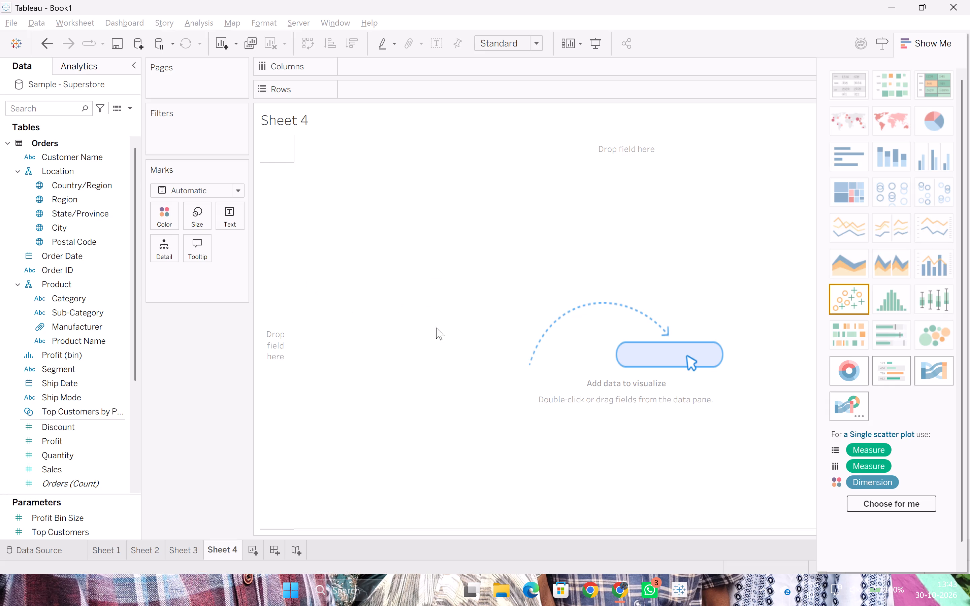
Return to Sheet 3 and convert its scatter plot to an automatic pie chart of Category, with Discount on Angle and Profit on Size.
{"action": "left_click", "coordinate": [183, 549]}
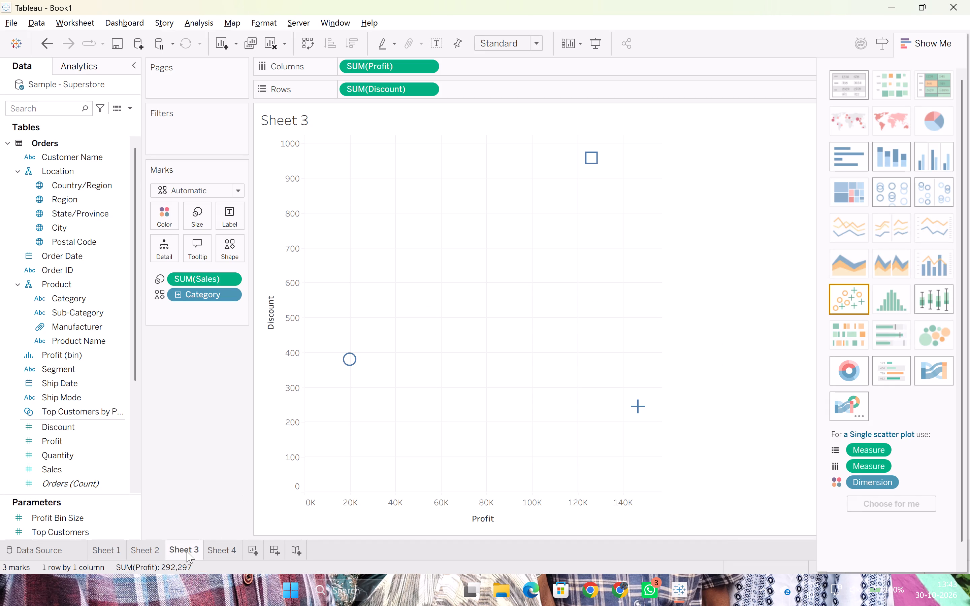
{"action": "left_click_drag", "start_coordinate": [187, 551], "coordinate": [222, 550]}
{"action": "left_click", "coordinate": [935, 112]}
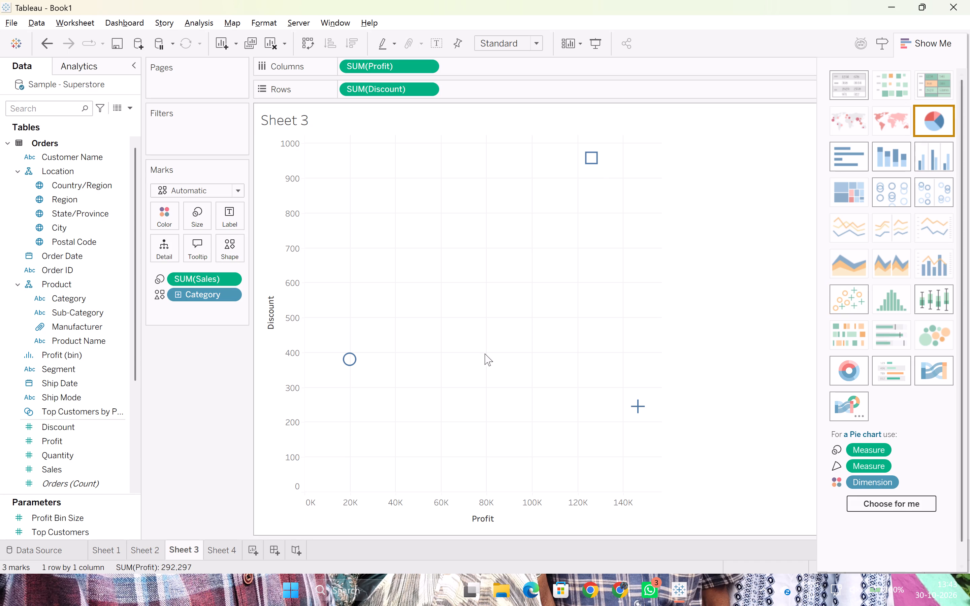
{"action": "left_click", "coordinate": [905, 500]}
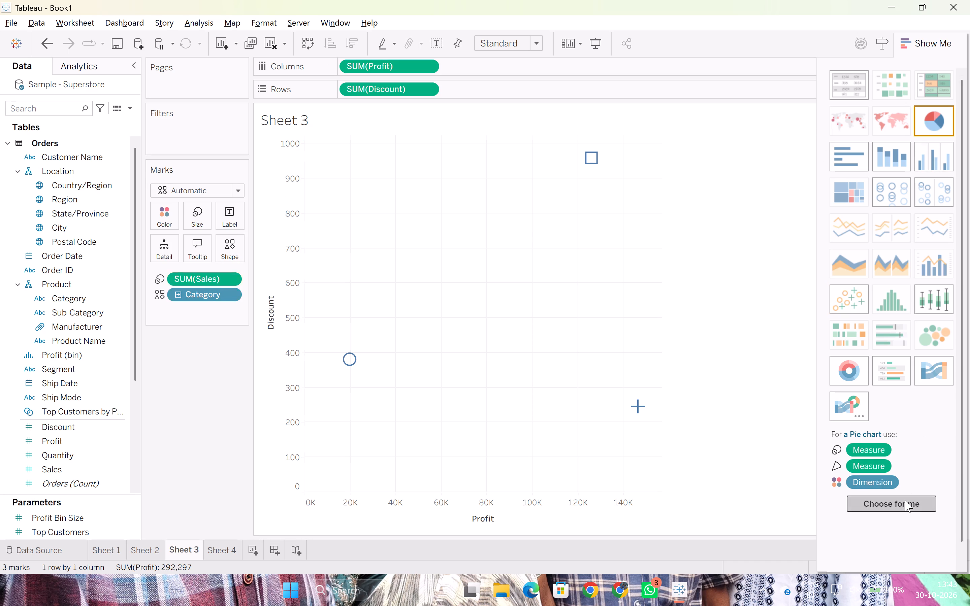
Generate a scatter plot on Sheet 4 automatically, with Discount on Columns, Sales on Rows, Category on Shape and City on Detail.
{"action": "left_click", "coordinate": [226, 543]}
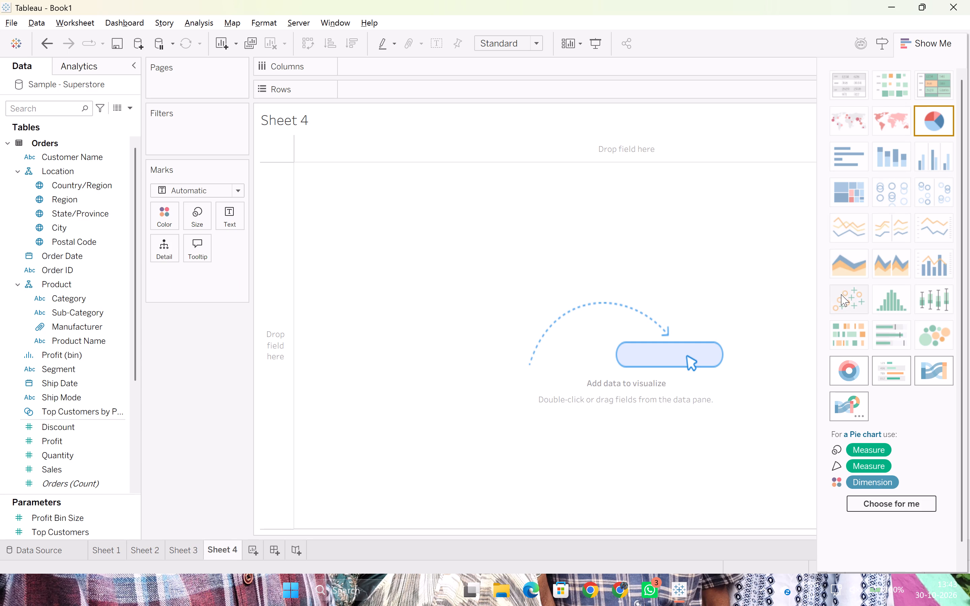
{"action": "left_click", "coordinate": [841, 294]}
{"action": "left_click", "coordinate": [900, 503]}
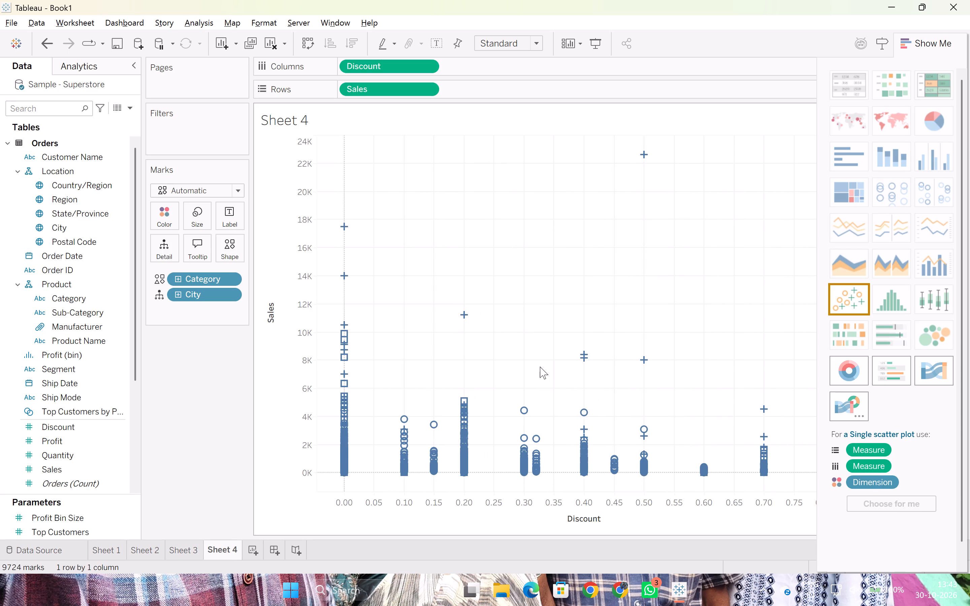
Glance at the layout guide in the browser, and remove Discount from Columns and Sales from Rows on Sheet 4.
{"action": "key", "text": "alt+Tab"}
{"action": "key", "text": "alt+Tab"}
{"action": "left_click", "coordinate": [376, 68]}
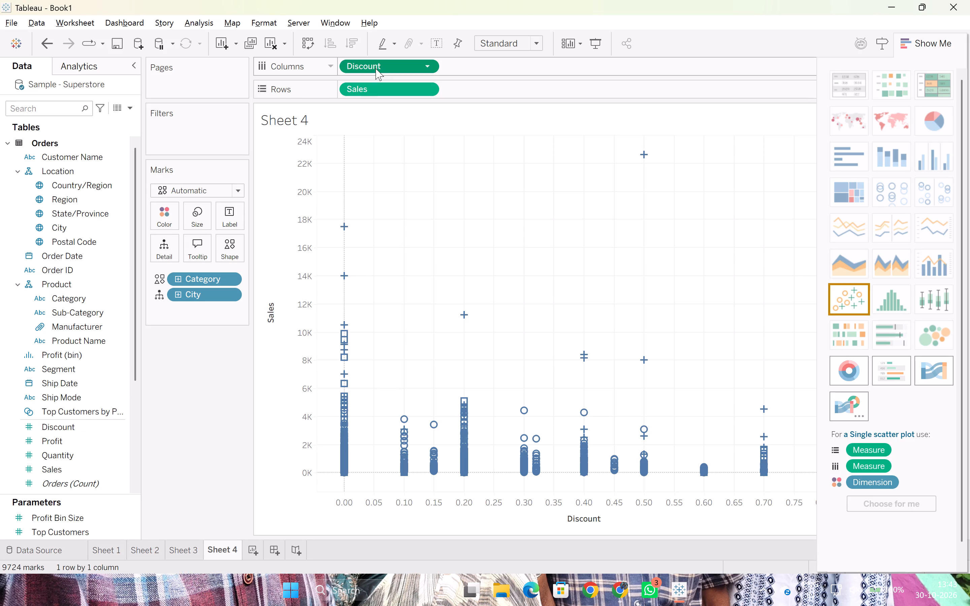
{"action": "left_click_drag", "start_coordinate": [376, 68], "coordinate": [58, 195]}
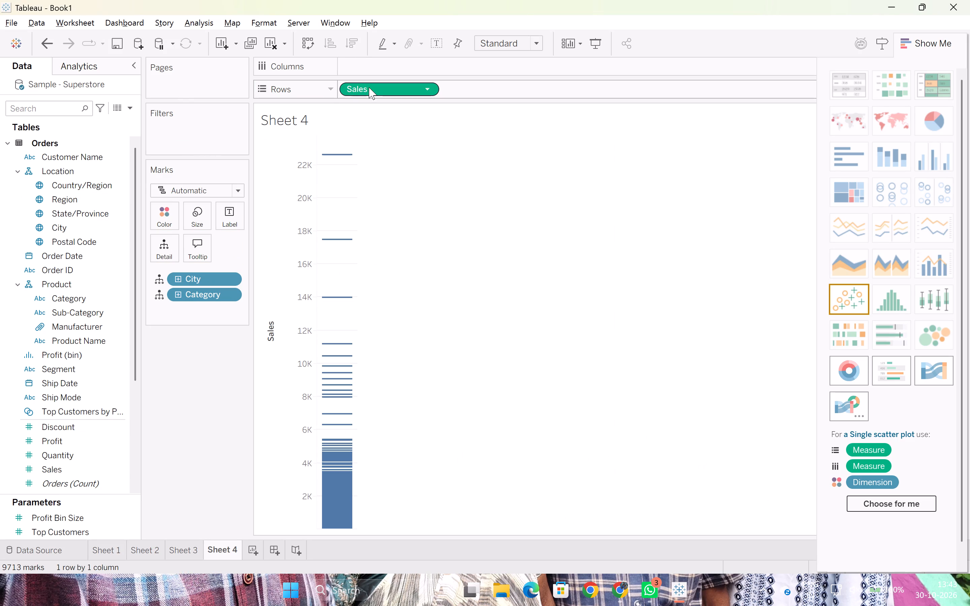
{"action": "left_click_drag", "start_coordinate": [369, 88], "coordinate": [371, 69]}
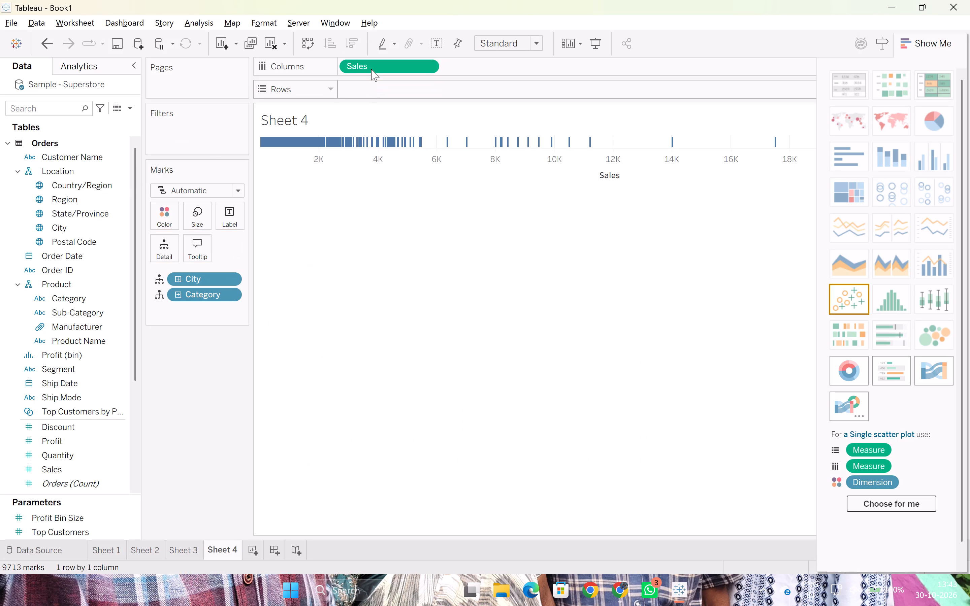
{"action": "left_click_drag", "start_coordinate": [371, 69], "coordinate": [49, 410]}
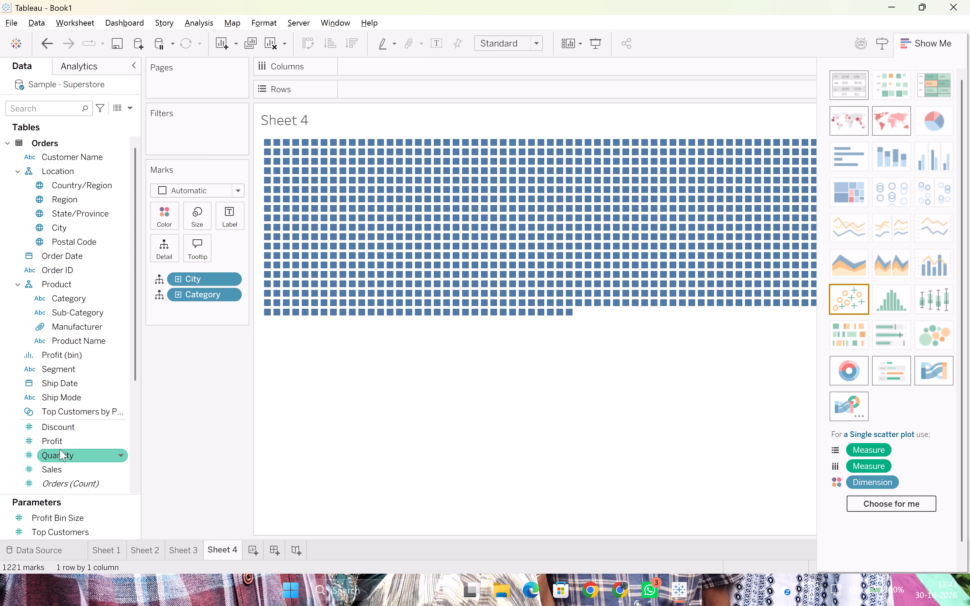
Place Sales as a sum on both Columns and Rows of Sheet 4, checking the layout guide in the browser in between.
{"action": "left_click_drag", "start_coordinate": [73, 469], "coordinate": [354, 65]}
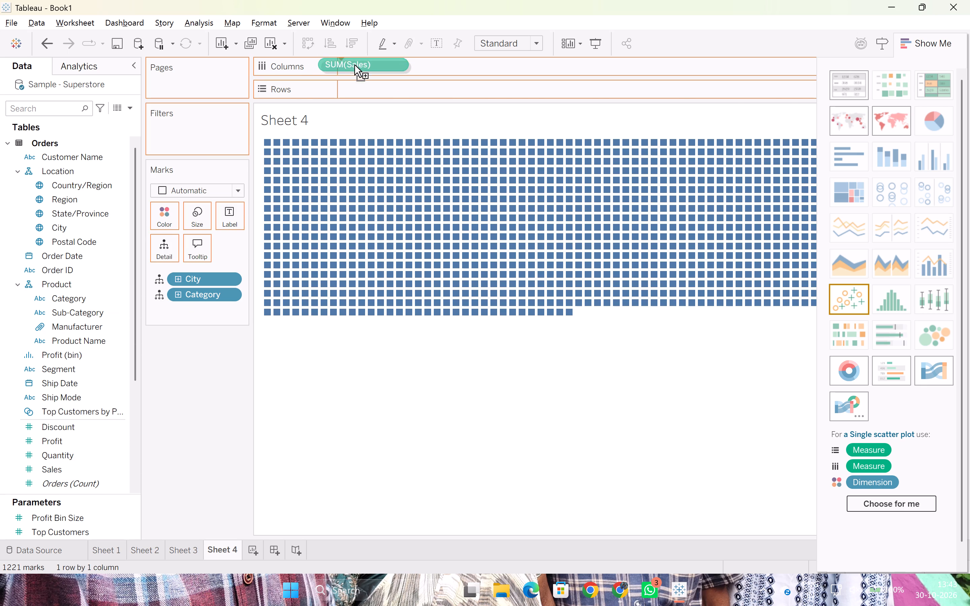
{"action": "left_click_drag", "start_coordinate": [354, 65], "coordinate": [355, 67]}
{"action": "key", "text": "alt+Tab"}
{"action": "key", "text": "alt+Tab"}
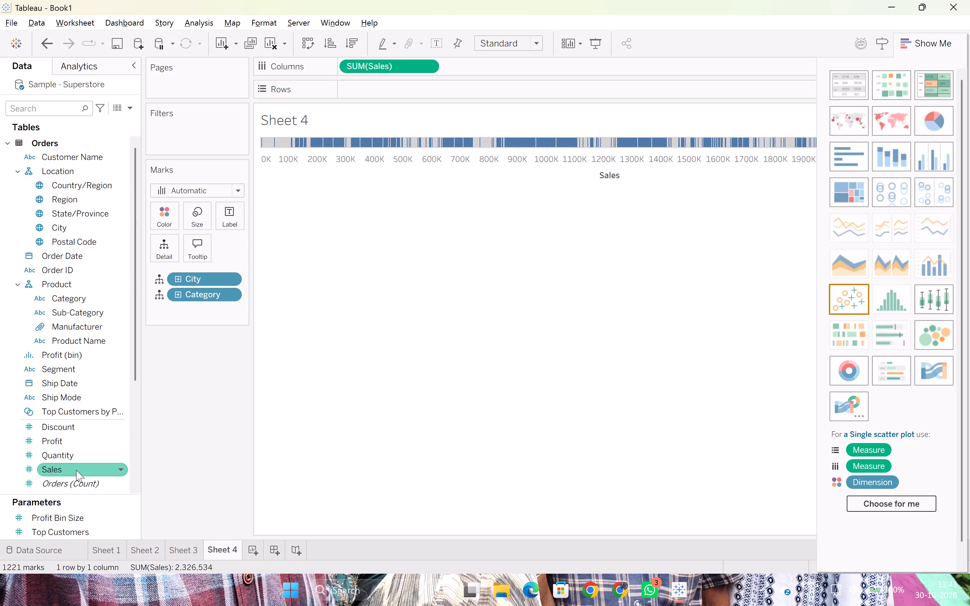
{"action": "left_click_drag", "start_coordinate": [76, 469], "coordinate": [381, 83]}
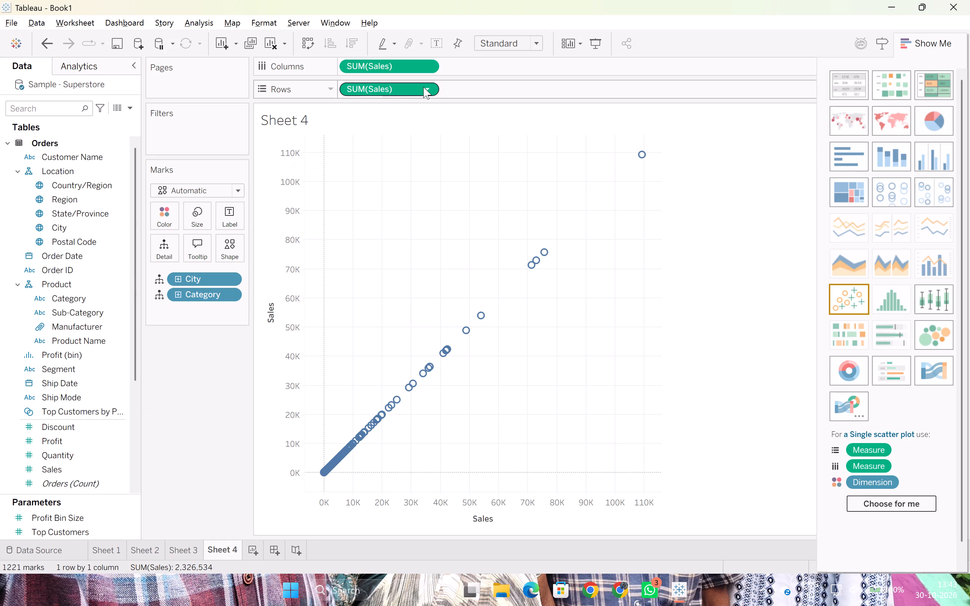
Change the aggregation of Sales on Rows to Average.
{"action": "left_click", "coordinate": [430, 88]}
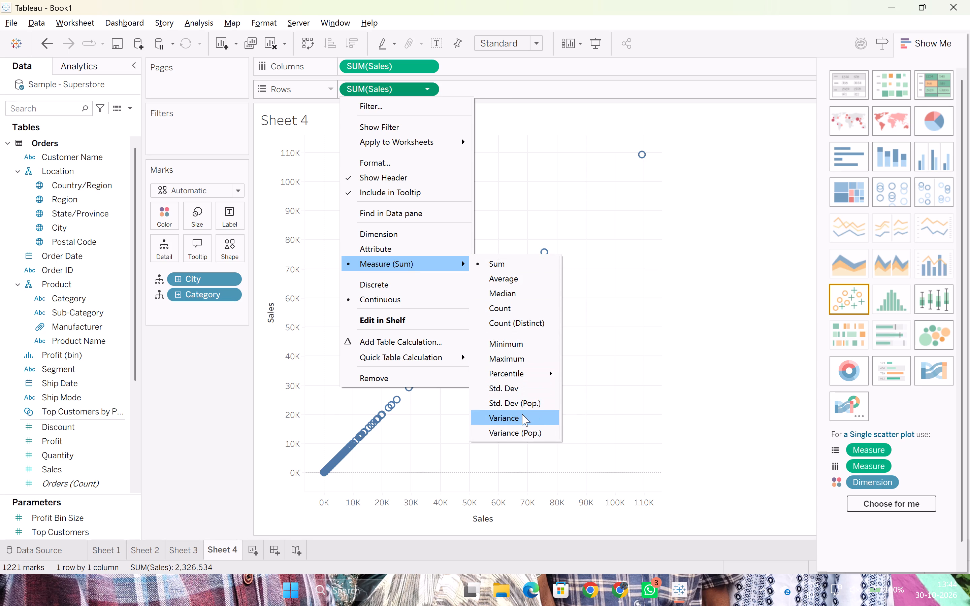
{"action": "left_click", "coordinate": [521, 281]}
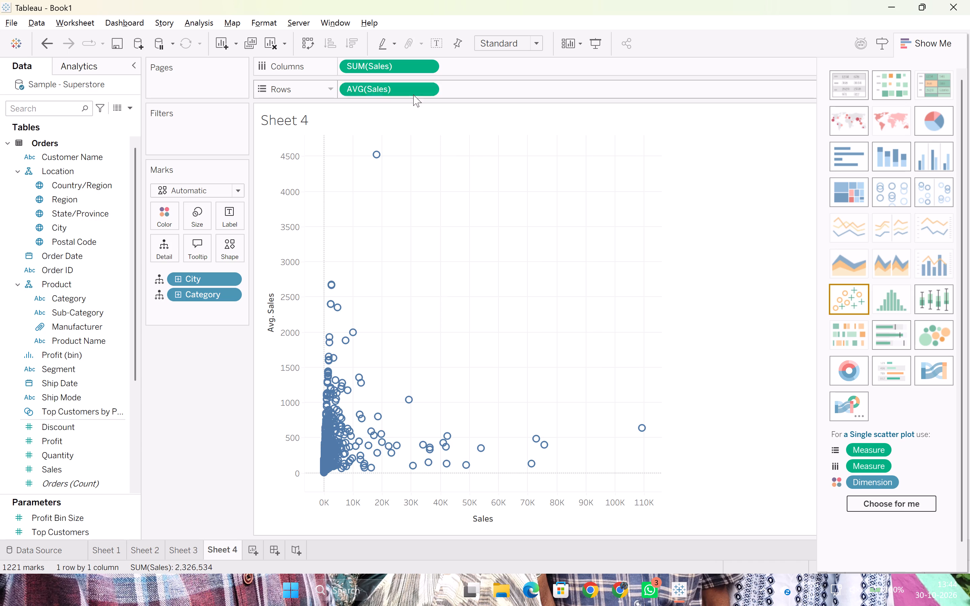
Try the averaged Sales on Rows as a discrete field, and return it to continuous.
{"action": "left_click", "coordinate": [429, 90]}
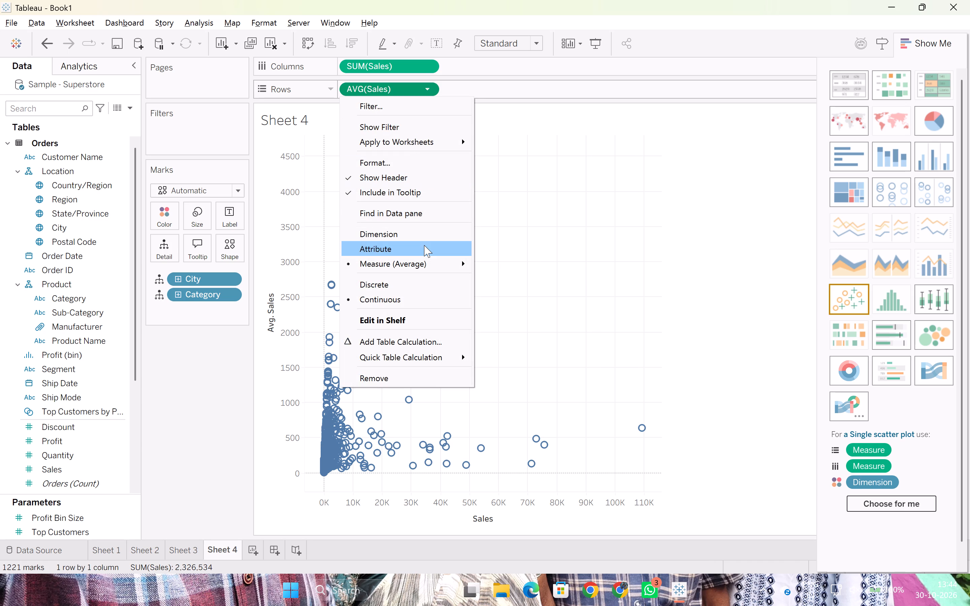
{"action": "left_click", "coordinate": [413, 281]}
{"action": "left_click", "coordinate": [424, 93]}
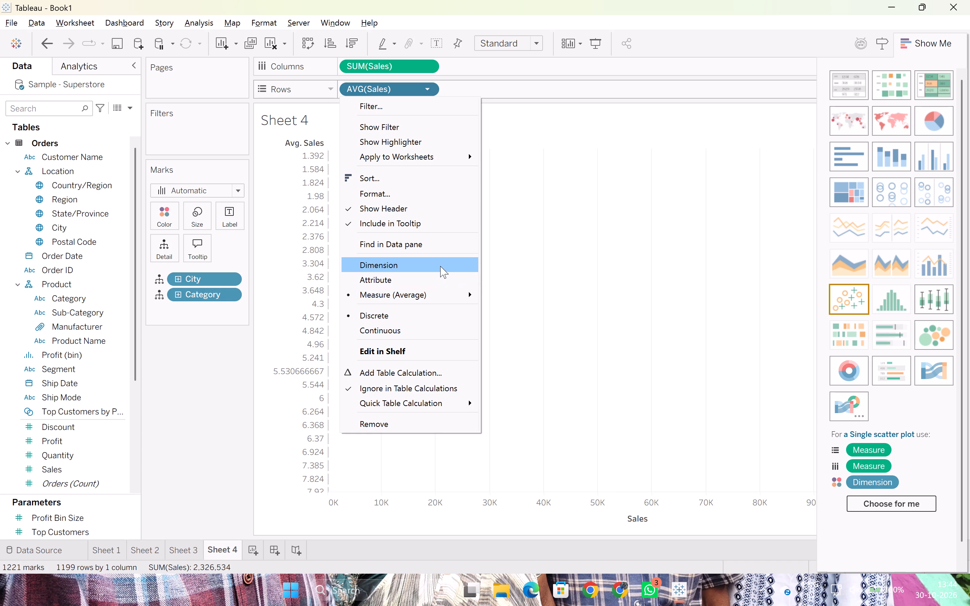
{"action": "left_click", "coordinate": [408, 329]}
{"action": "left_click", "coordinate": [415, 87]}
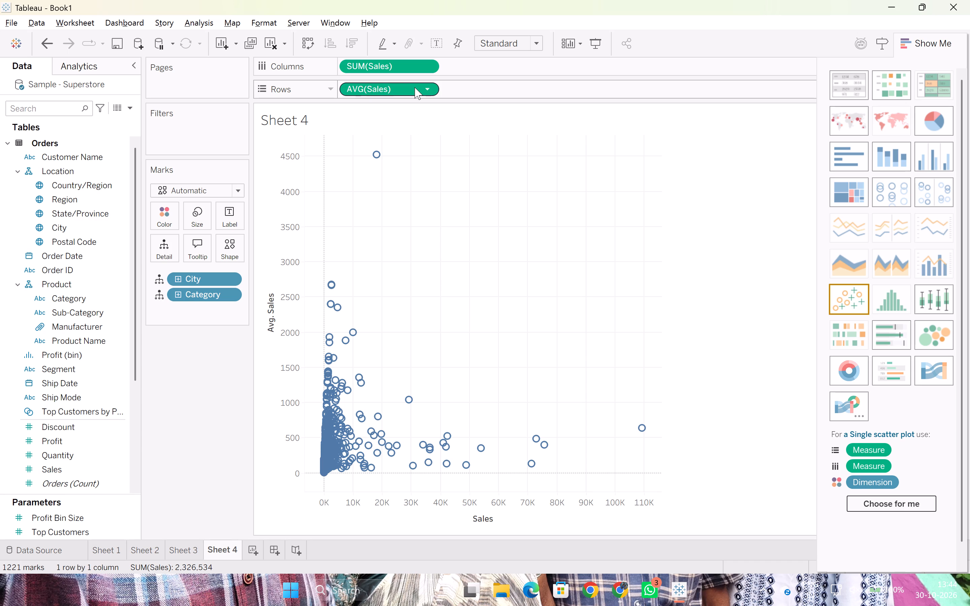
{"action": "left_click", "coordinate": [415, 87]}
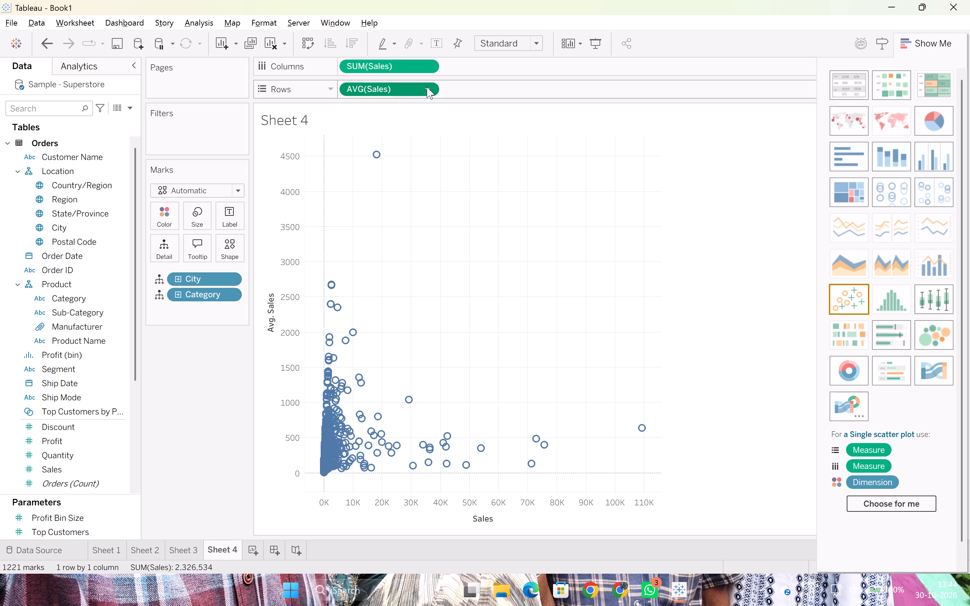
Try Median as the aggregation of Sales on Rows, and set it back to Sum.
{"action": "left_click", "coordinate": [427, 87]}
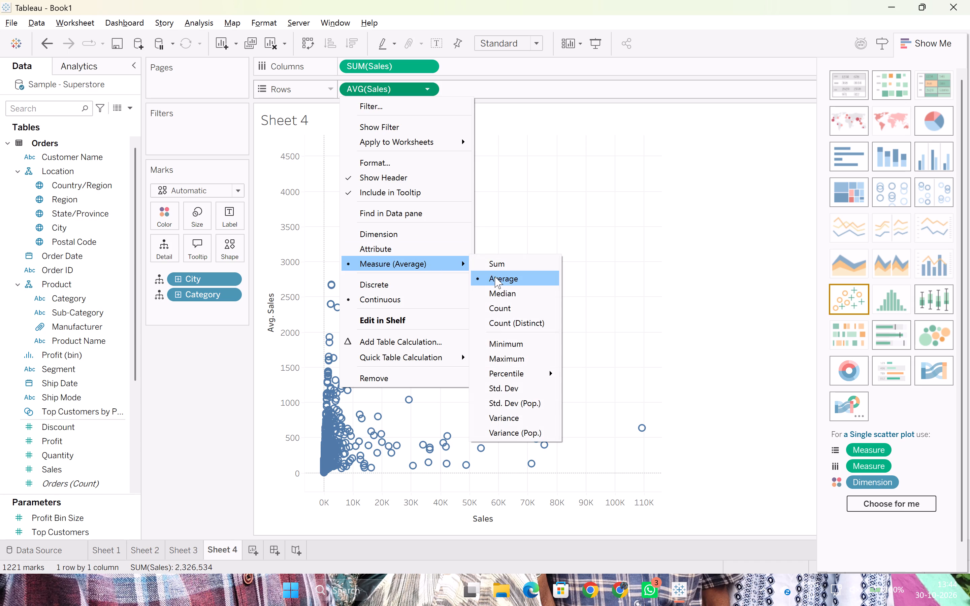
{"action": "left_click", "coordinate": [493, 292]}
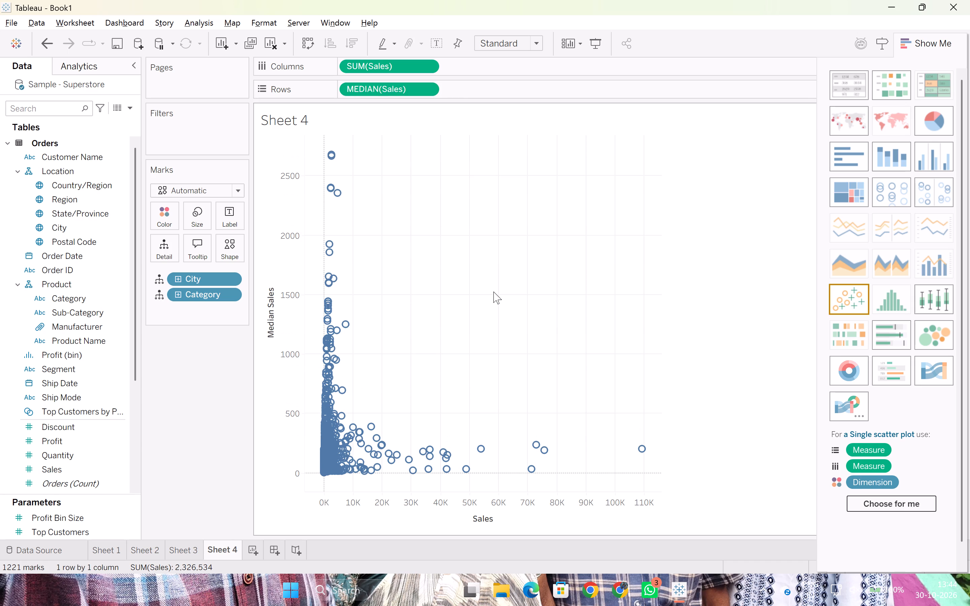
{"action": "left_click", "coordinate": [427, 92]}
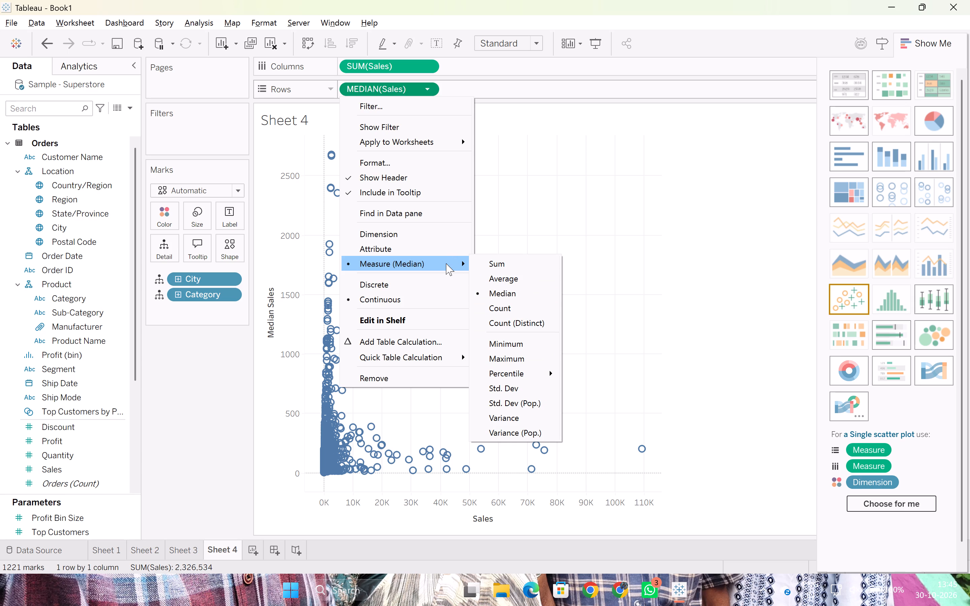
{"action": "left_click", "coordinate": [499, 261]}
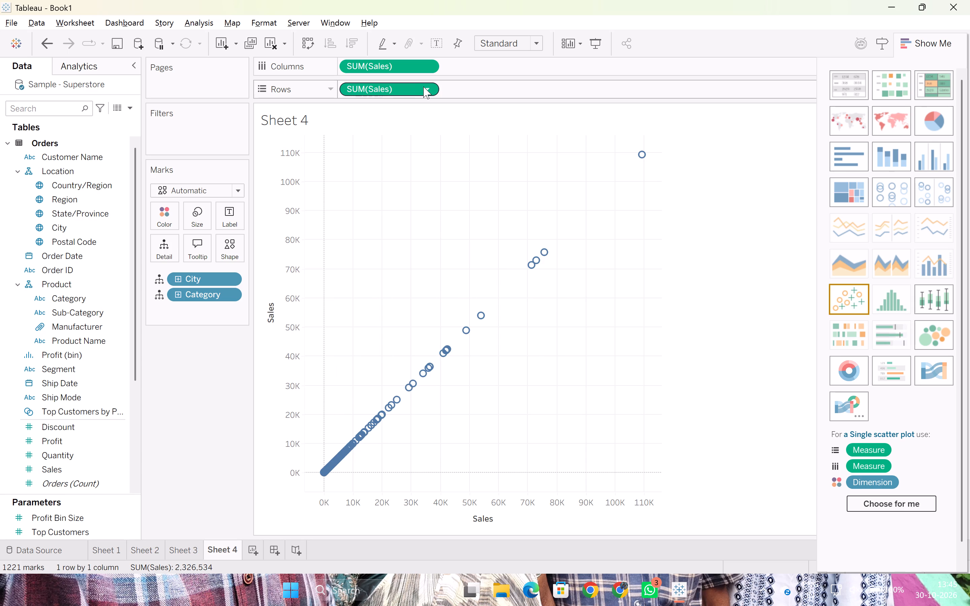
Open the aggregation choices for Sales on Rows.
{"action": "left_click", "coordinate": [423, 87]}
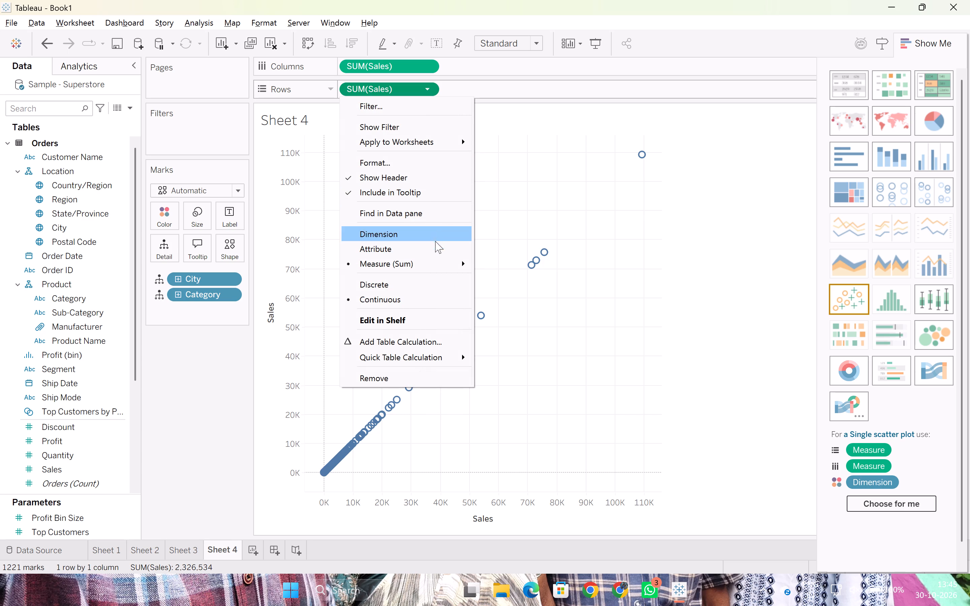
{"action": "left_click", "coordinate": [434, 263]}
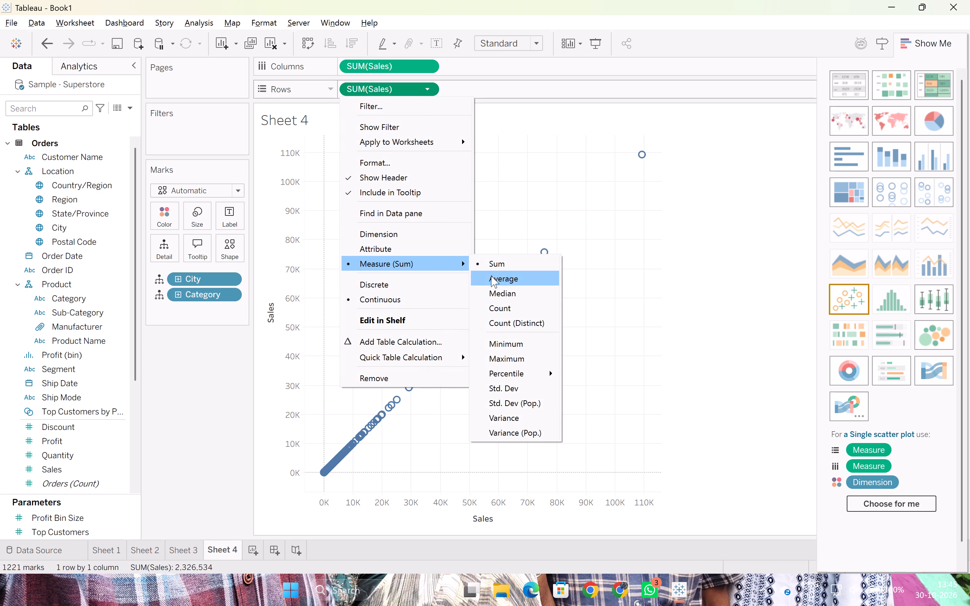
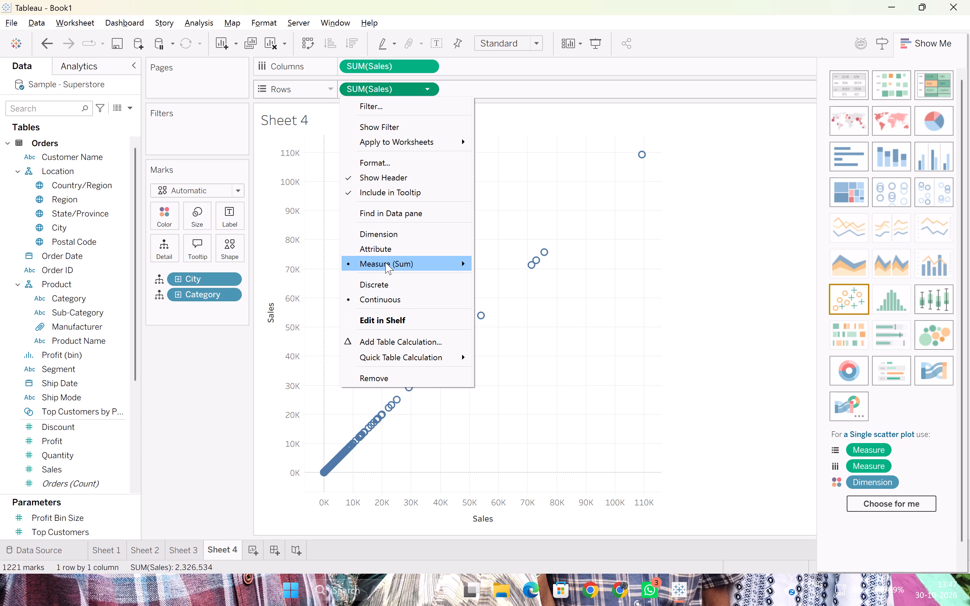
Replace Sales on Rows with the Profit measure in Sheet 4's scatter plot.
{"action": "left_click", "coordinate": [70, 440]}
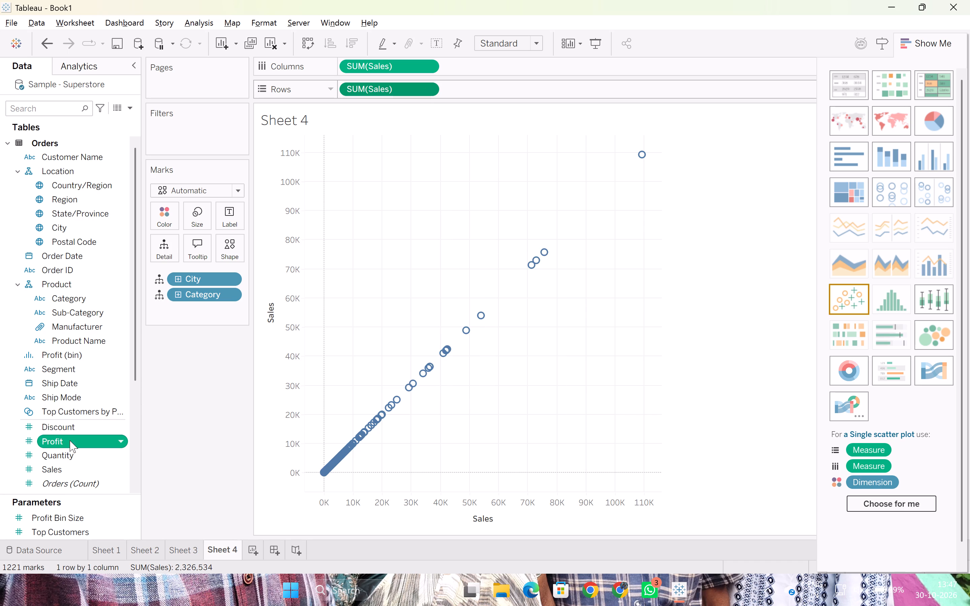
{"action": "left_click_drag", "start_coordinate": [70, 440], "coordinate": [396, 82]}
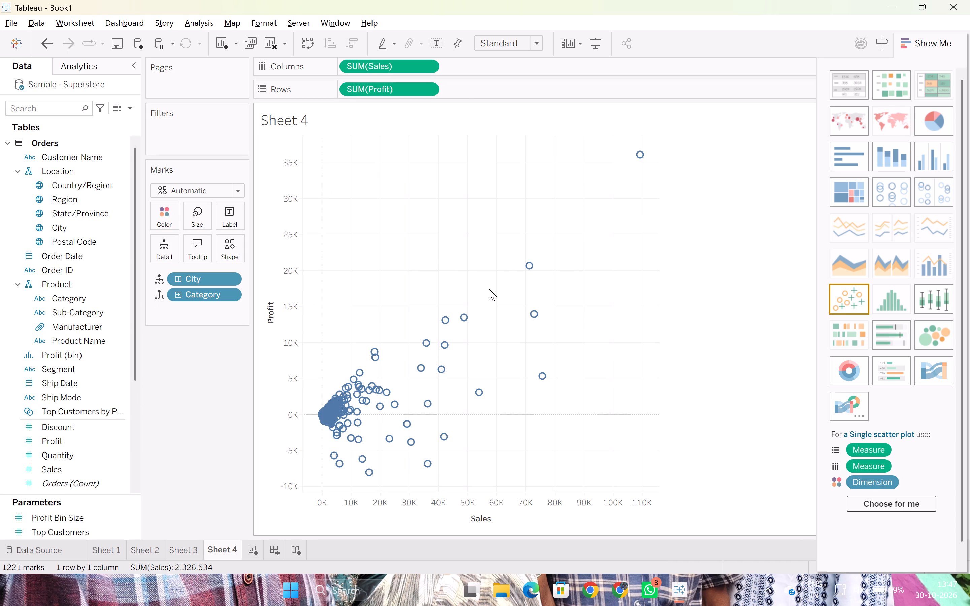
Check the scatter plot layout against the ChatGPT guide in Chrome, and add a new worksheet in Tableau.
{"action": "key", "text": "alt+Tab"}
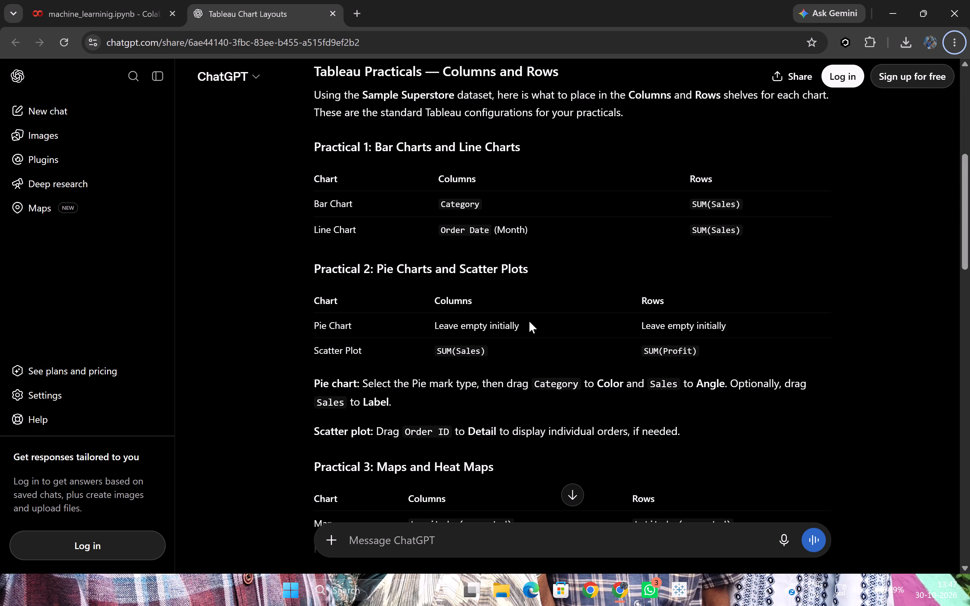
{"action": "key", "text": "alt+Tab"}
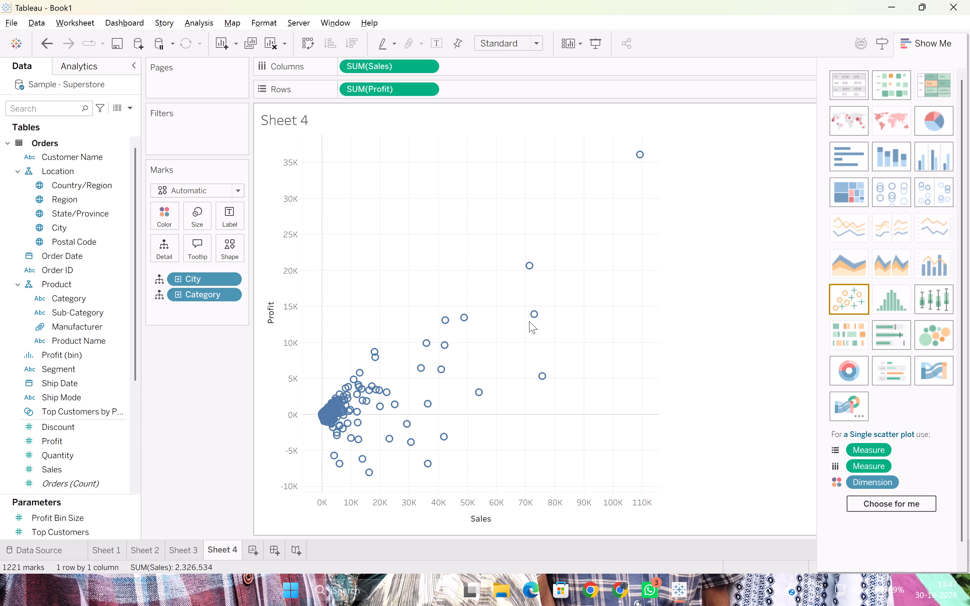
{"action": "left_click", "coordinate": [252, 550]}
Read the layouts for Practical 3 onwards in the ChatGPT guide in Chrome, and return to Tableau.
{"action": "key", "text": "alt+Tab"}
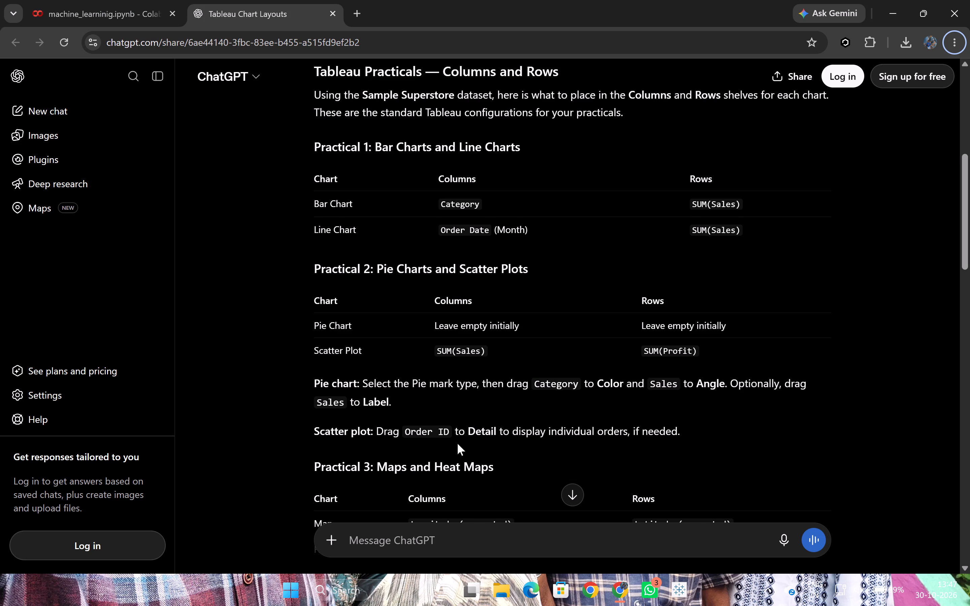
{"action": "scroll", "coordinate": [459, 444], "scroll_direction": "down", "scroll_amount": 4}
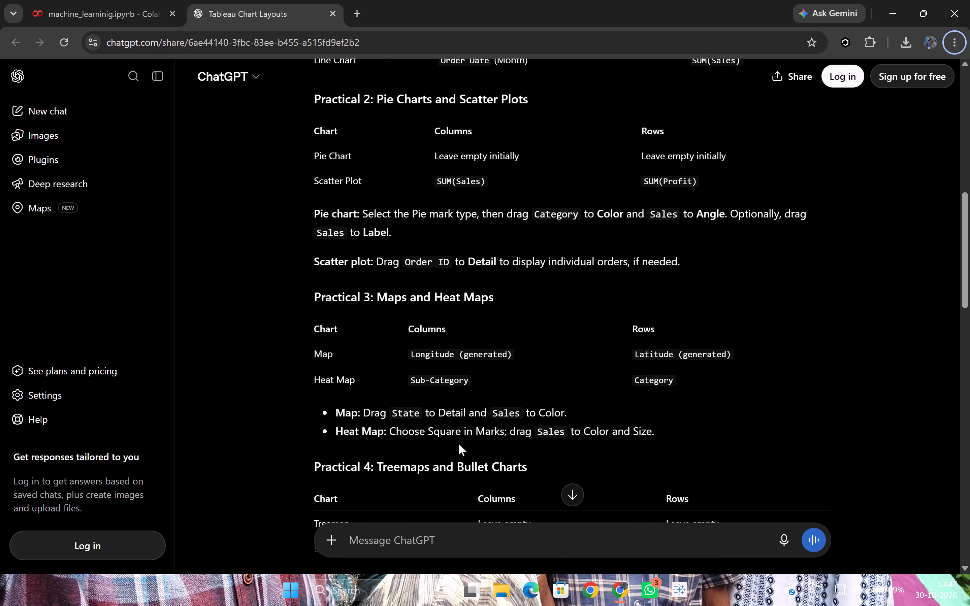
{"action": "scroll", "coordinate": [459, 444], "scroll_direction": "down", "scroll_amount": 10}
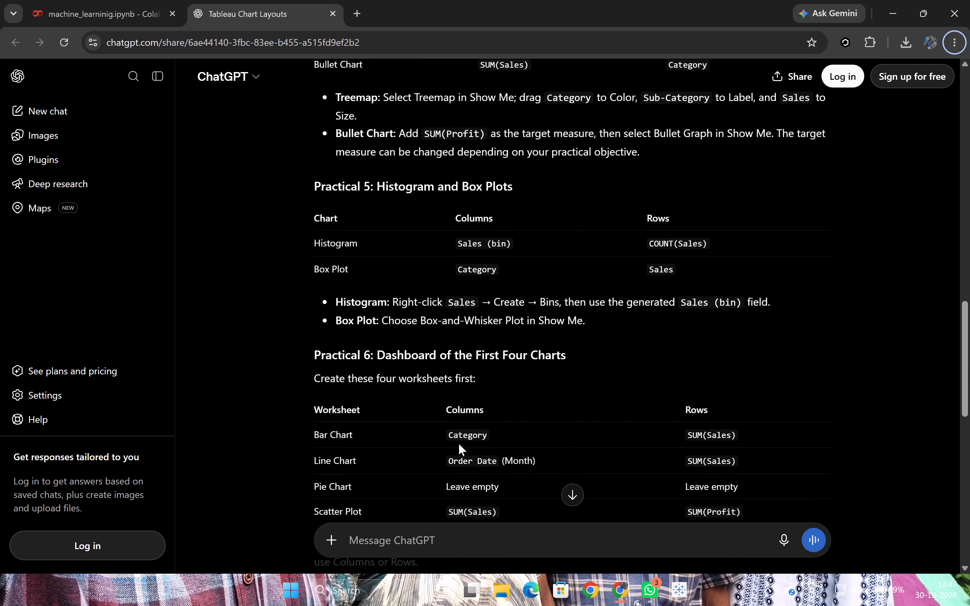
{"action": "scroll", "coordinate": [459, 444], "scroll_direction": "down", "scroll_amount": 3}
{"action": "scroll", "coordinate": [459, 444], "scroll_direction": "up", "scroll_amount": 1}
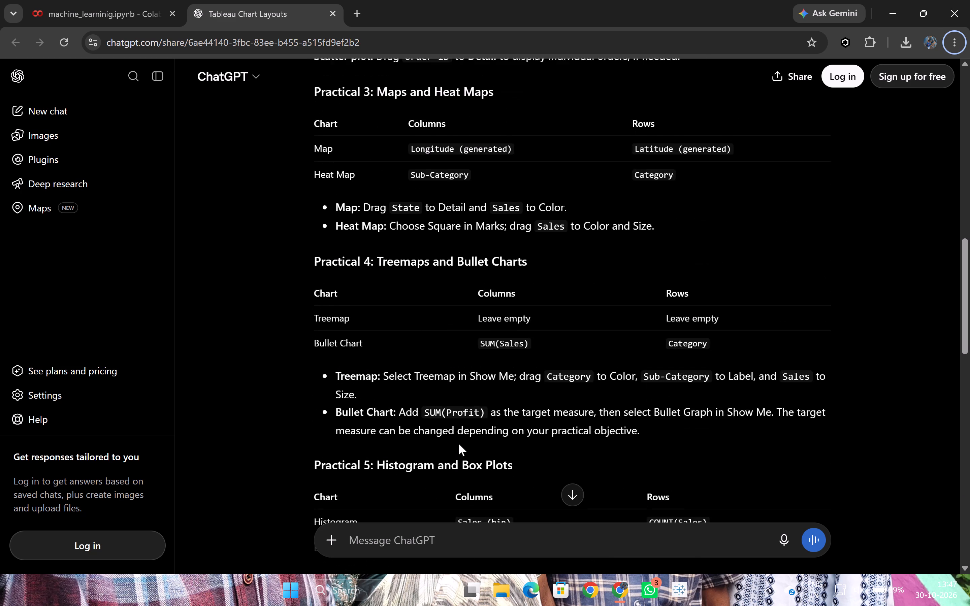
{"action": "key", "text": "alt+Tab"}
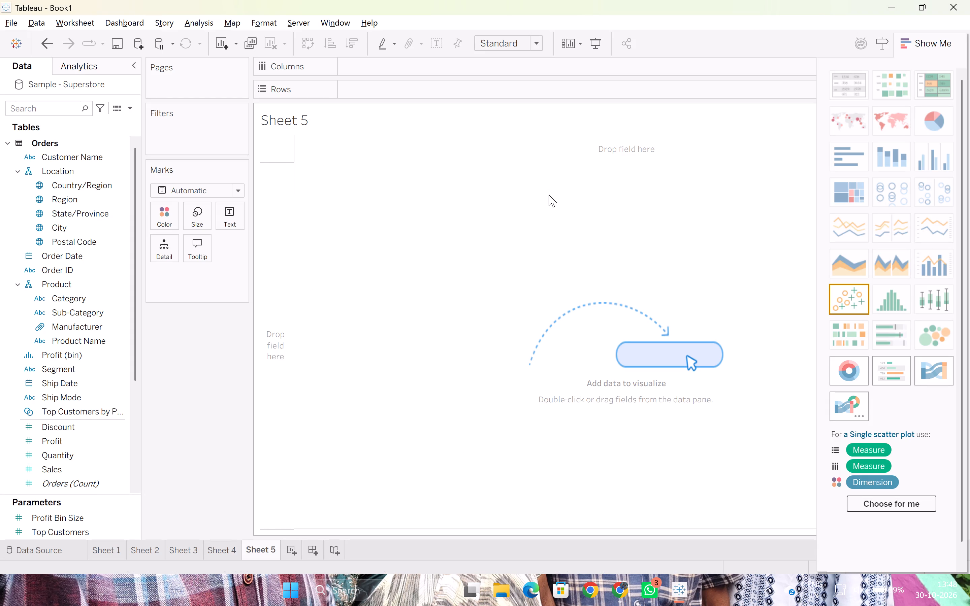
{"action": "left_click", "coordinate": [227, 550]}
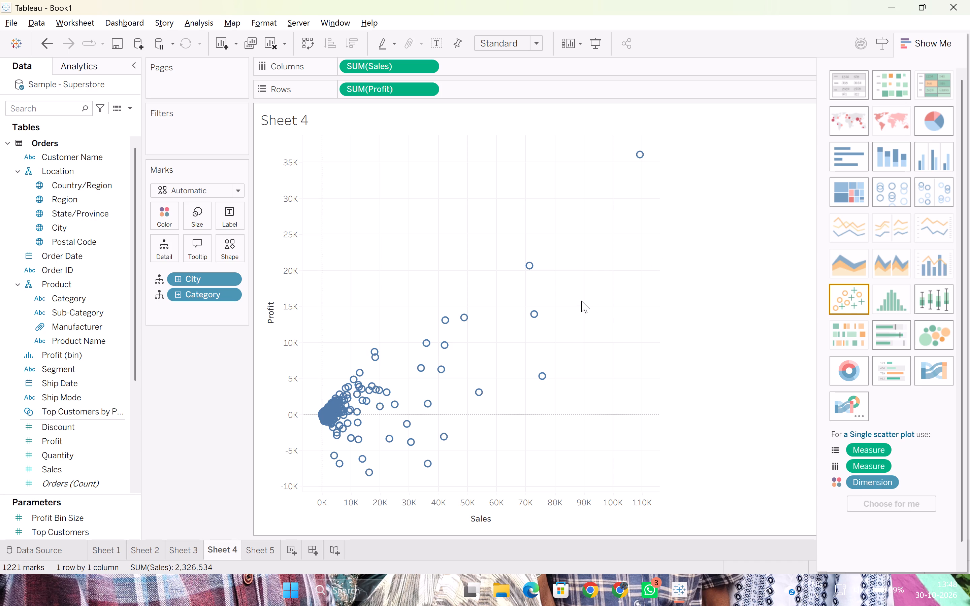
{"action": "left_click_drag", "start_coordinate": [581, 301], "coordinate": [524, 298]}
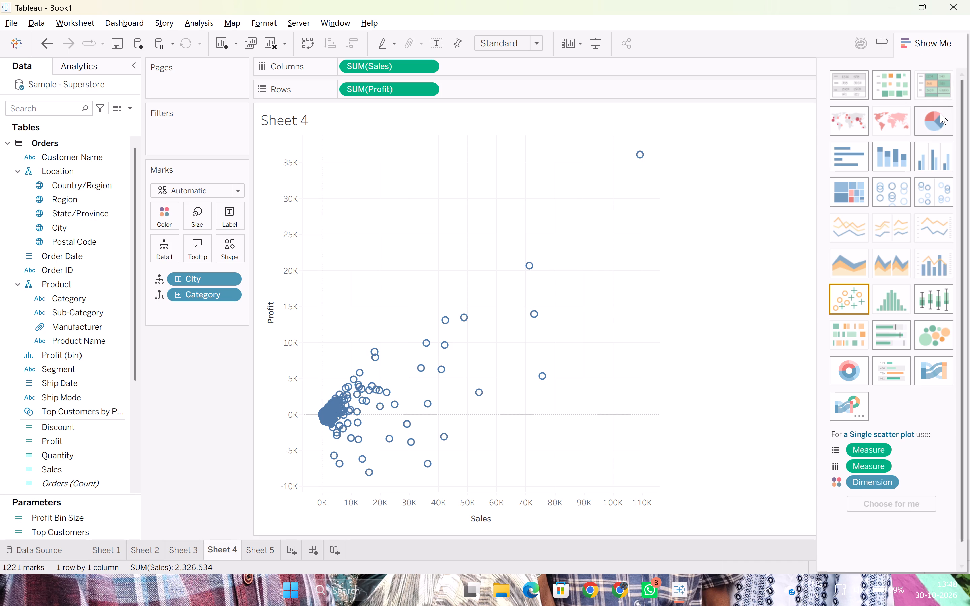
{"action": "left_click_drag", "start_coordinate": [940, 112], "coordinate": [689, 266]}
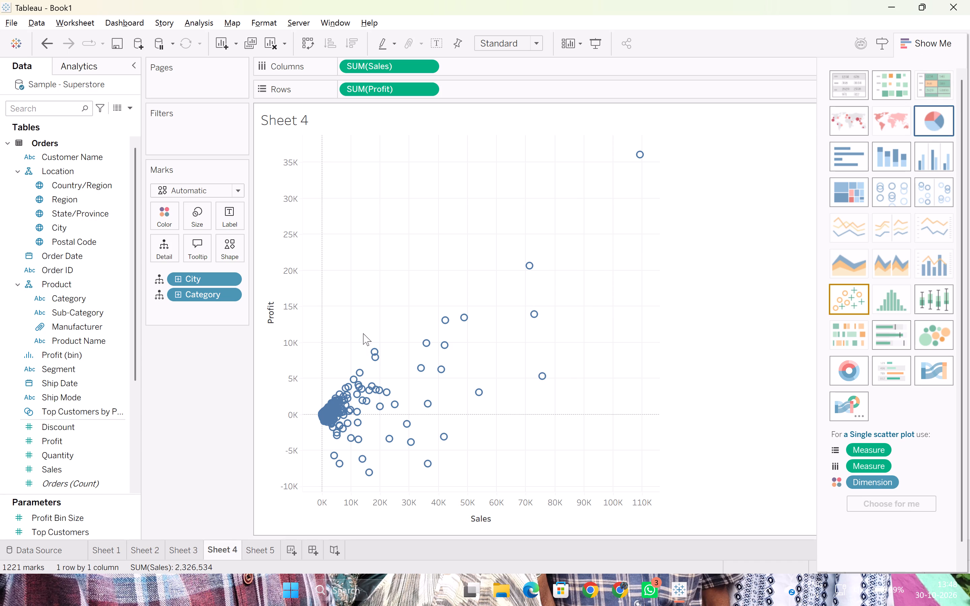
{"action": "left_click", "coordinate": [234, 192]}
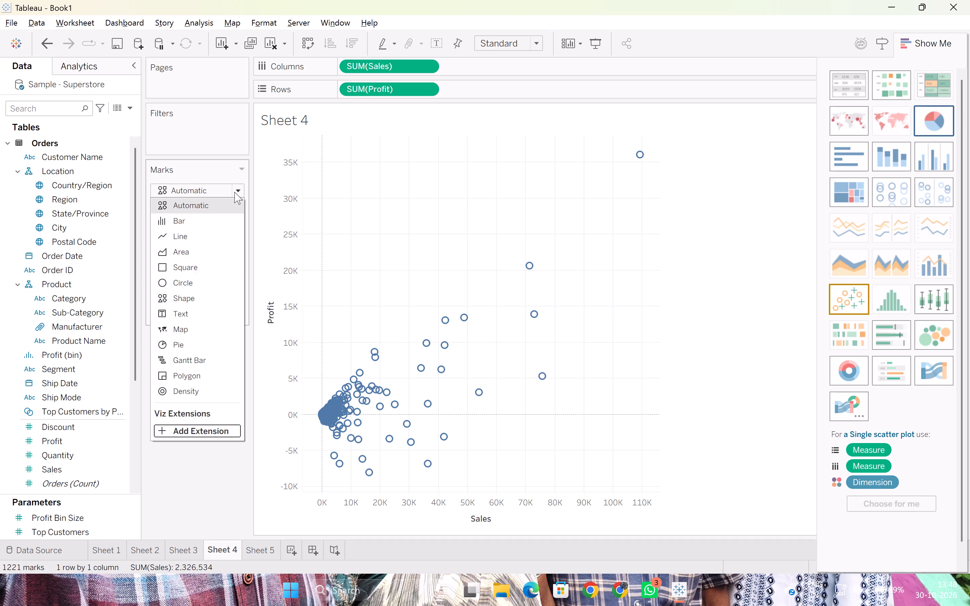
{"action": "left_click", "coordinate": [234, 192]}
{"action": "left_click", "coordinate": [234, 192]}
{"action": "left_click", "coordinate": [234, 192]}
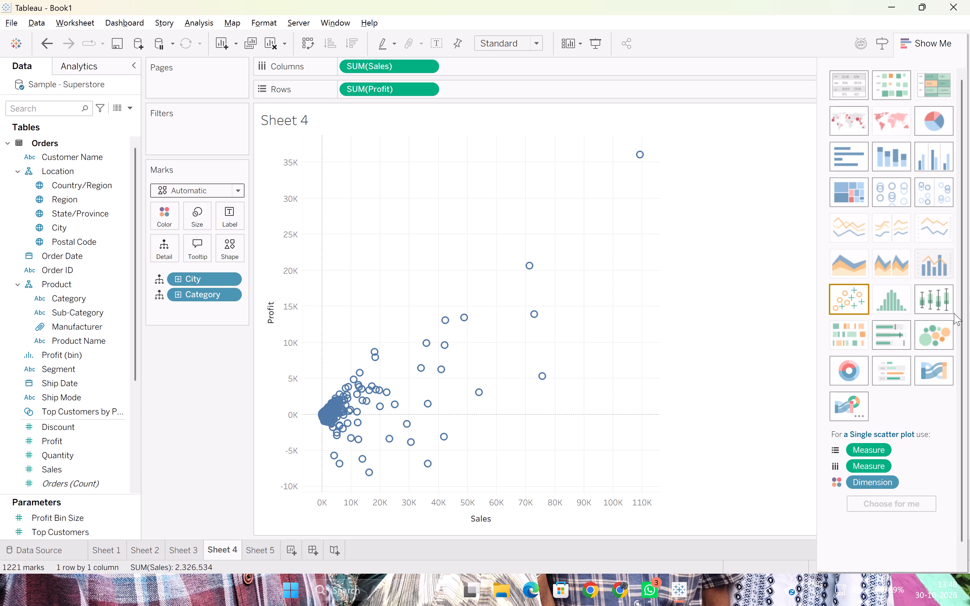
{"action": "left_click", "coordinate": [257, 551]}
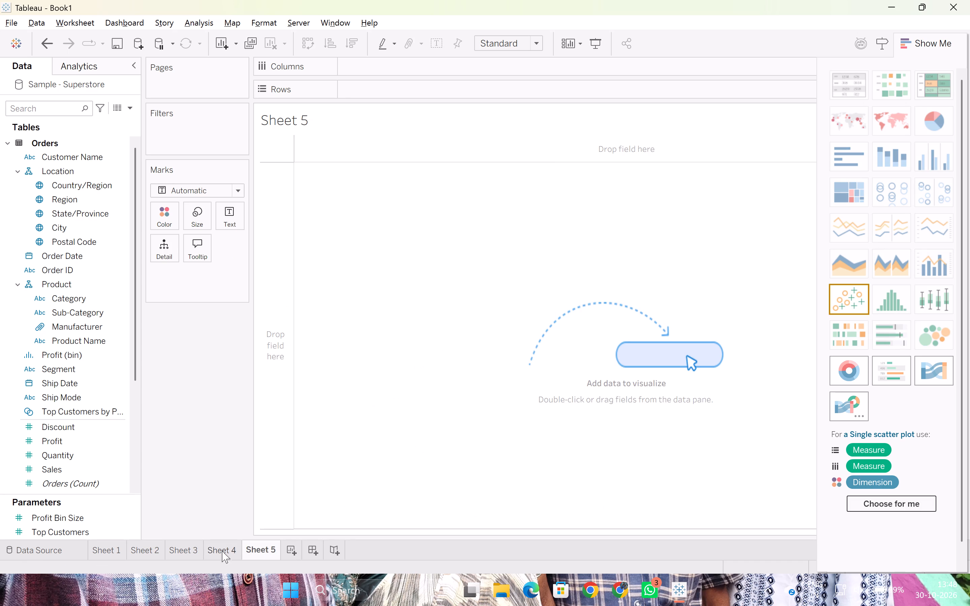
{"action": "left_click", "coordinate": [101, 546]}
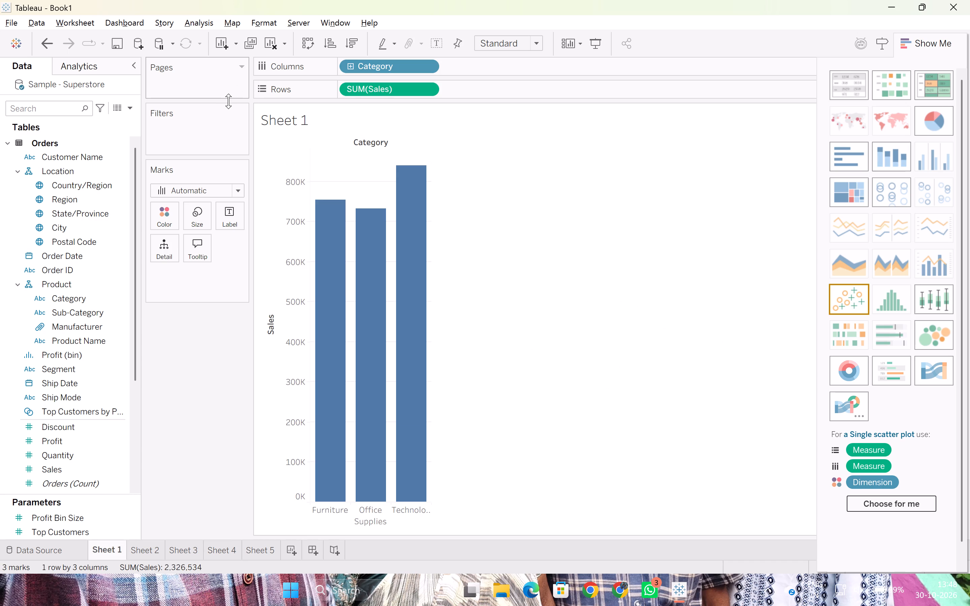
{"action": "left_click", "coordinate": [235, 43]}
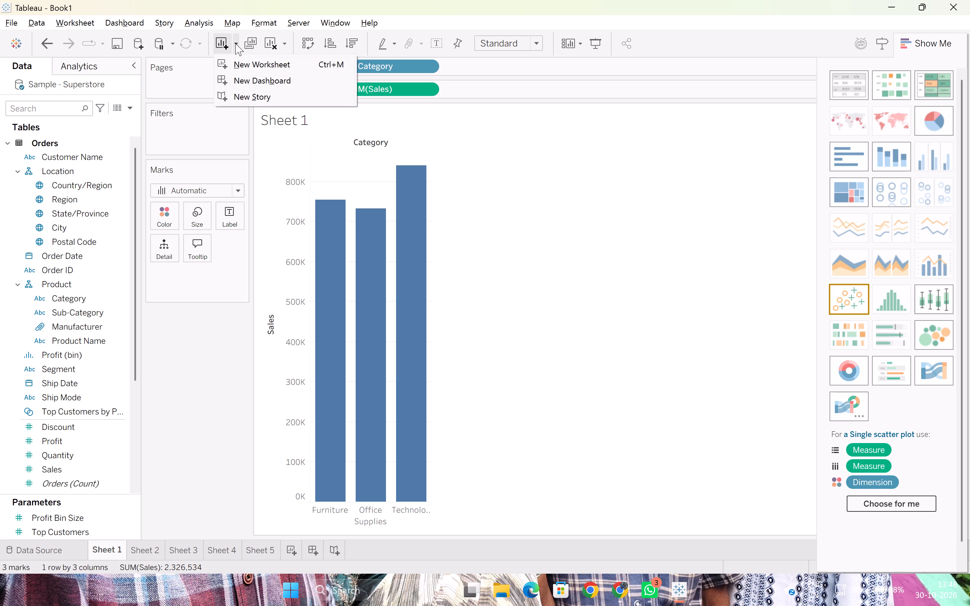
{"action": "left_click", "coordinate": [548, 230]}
Compare the guide's Practical 1 and 2 layouts in Chrome with the charts on the Tableau worksheets.
{"action": "key", "text": "alt+Tab"}
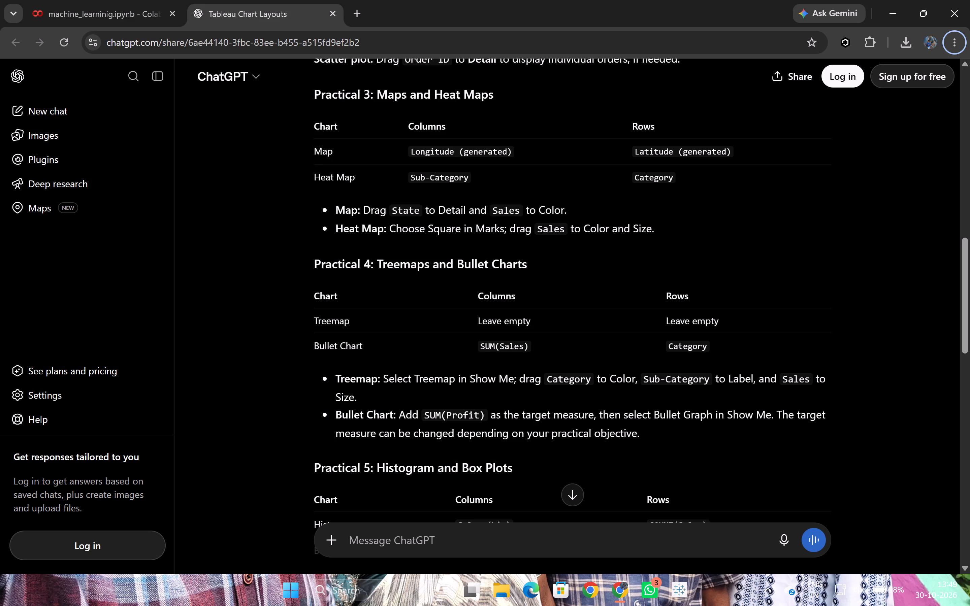
{"action": "key", "text": "alt+Tab"}
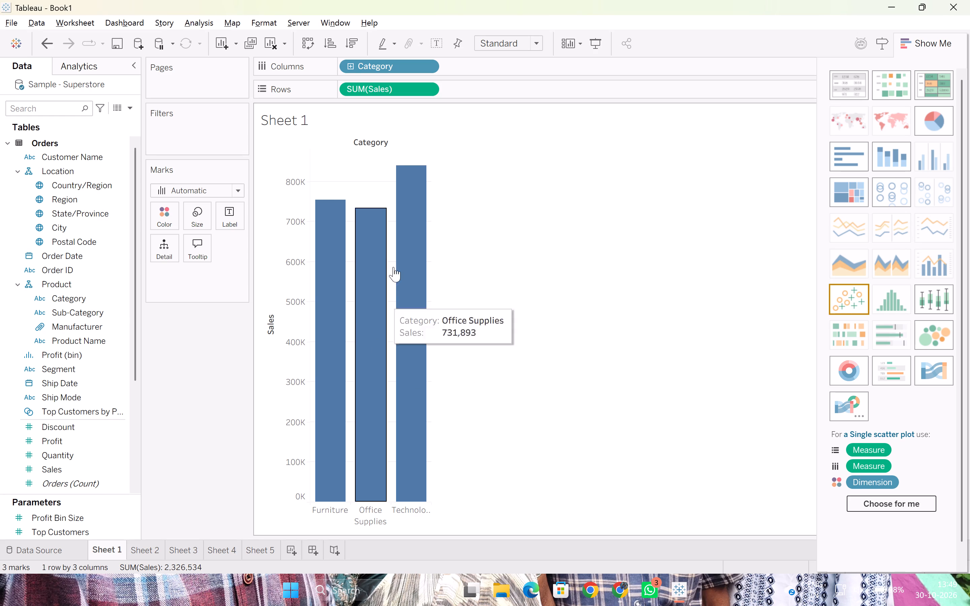
{"action": "key", "text": "alt+Tab"}
{"action": "key", "text": "alt+Tab"}
{"action": "key", "text": "alt+Tab"}
{"action": "key", "text": "alt+Tab"}
{"action": "key", "text": "alt+Tab"}
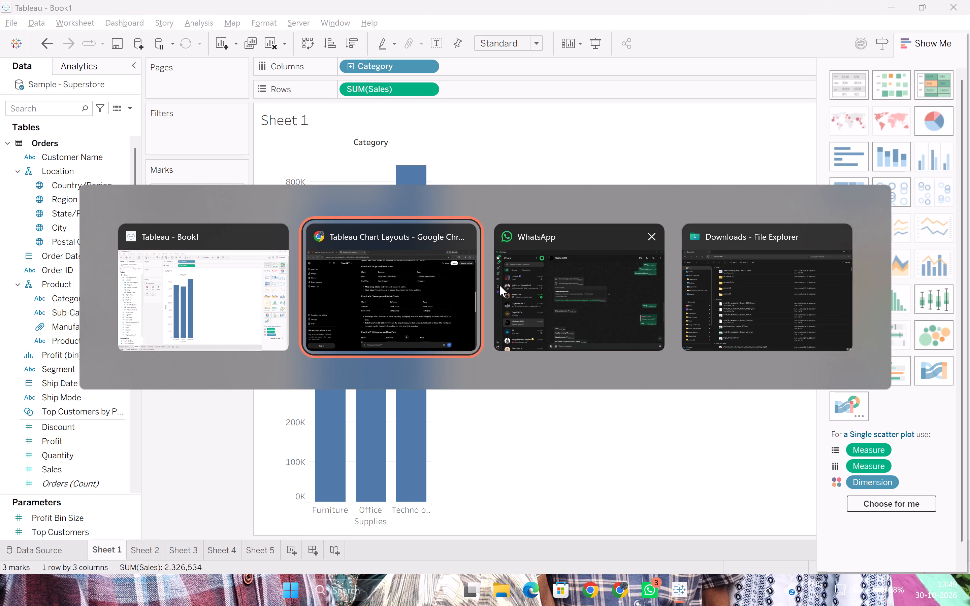
{"action": "scroll", "coordinate": [411, 261], "scroll_direction": "up", "scroll_amount": 5}
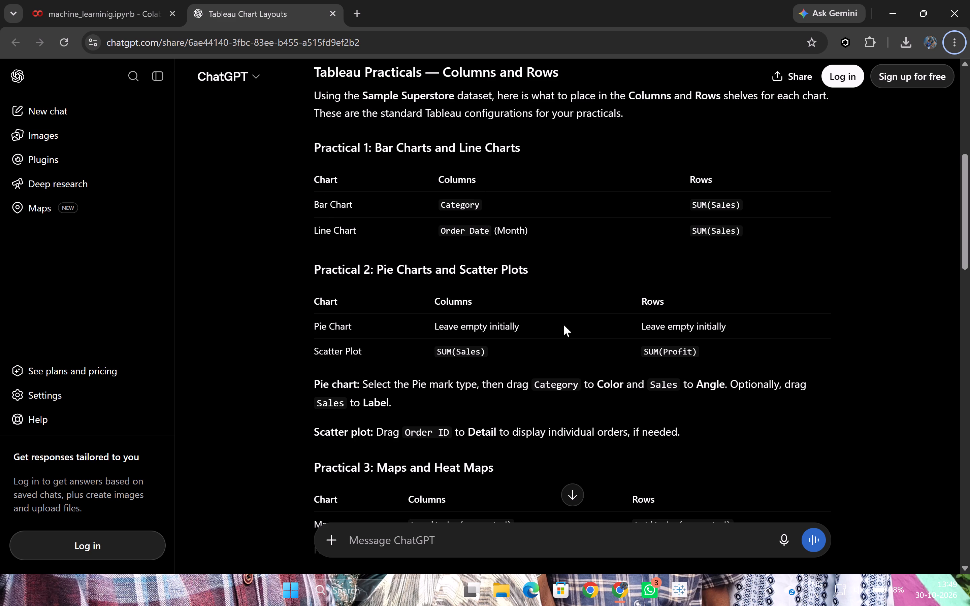
{"action": "key", "text": "alt+Tab"}
{"action": "scroll", "coordinate": [471, 350], "scroll_direction": "left", "scroll_amount": 1}
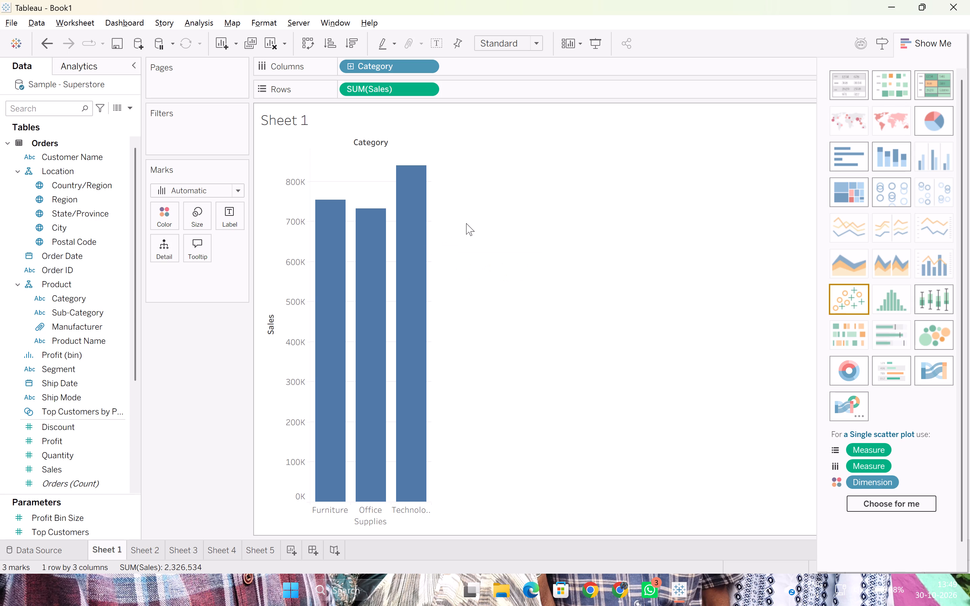
{"action": "key", "text": "alt+Tab"}
{"action": "key", "text": "alt+Tab"}
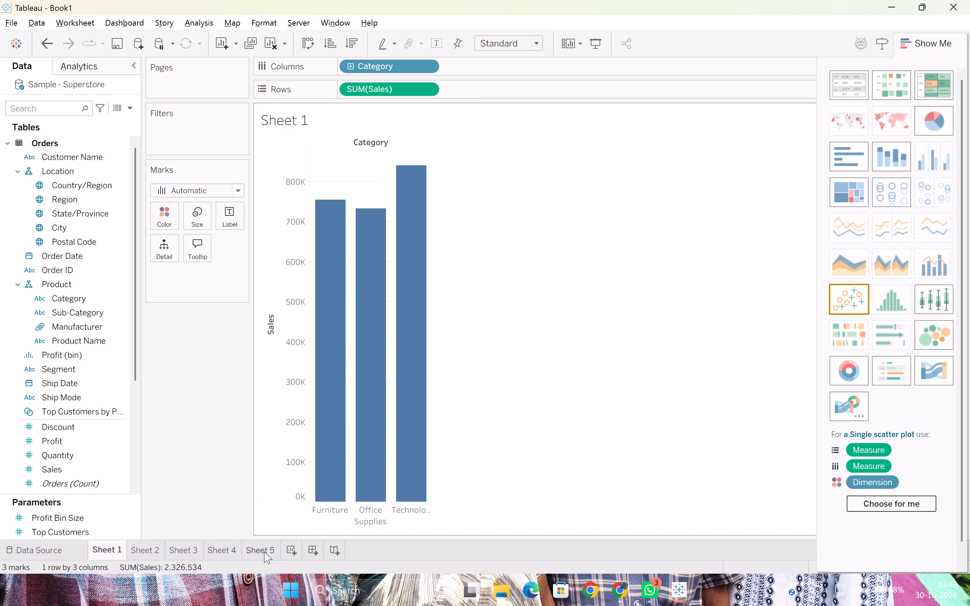
{"action": "left_click", "coordinate": [264, 551]}
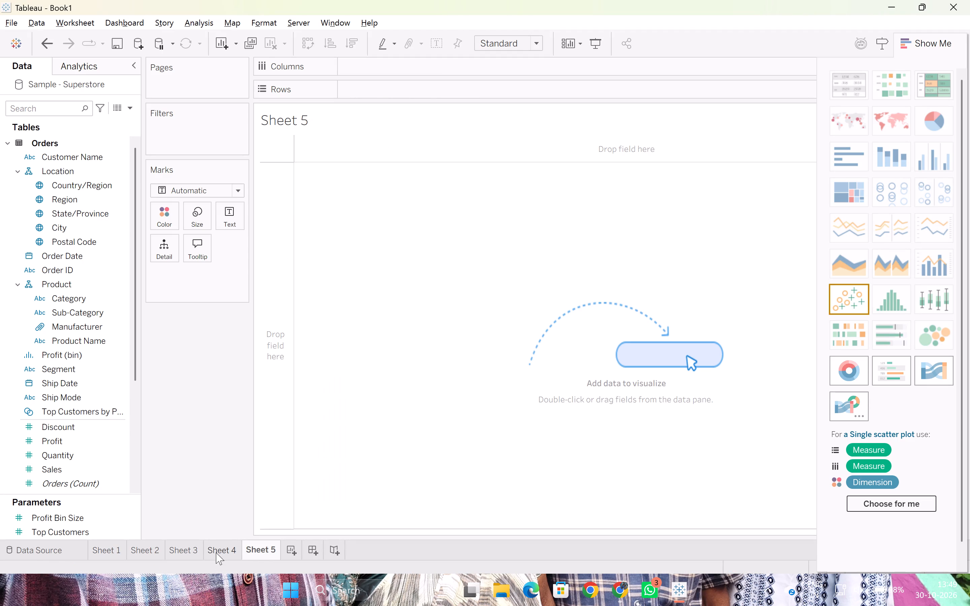
{"action": "left_click", "coordinate": [216, 552]}
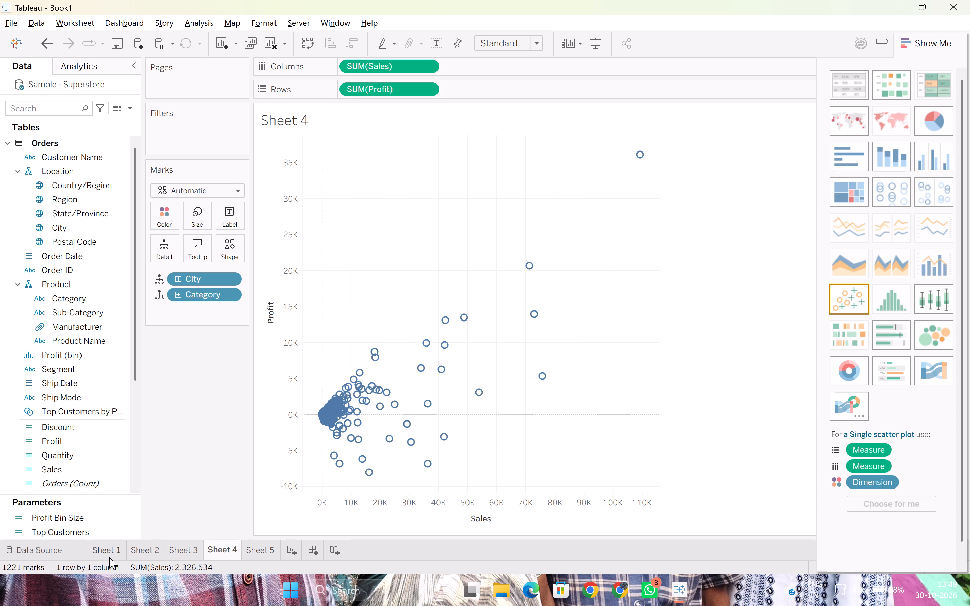
{"action": "left_click", "coordinate": [106, 558]}
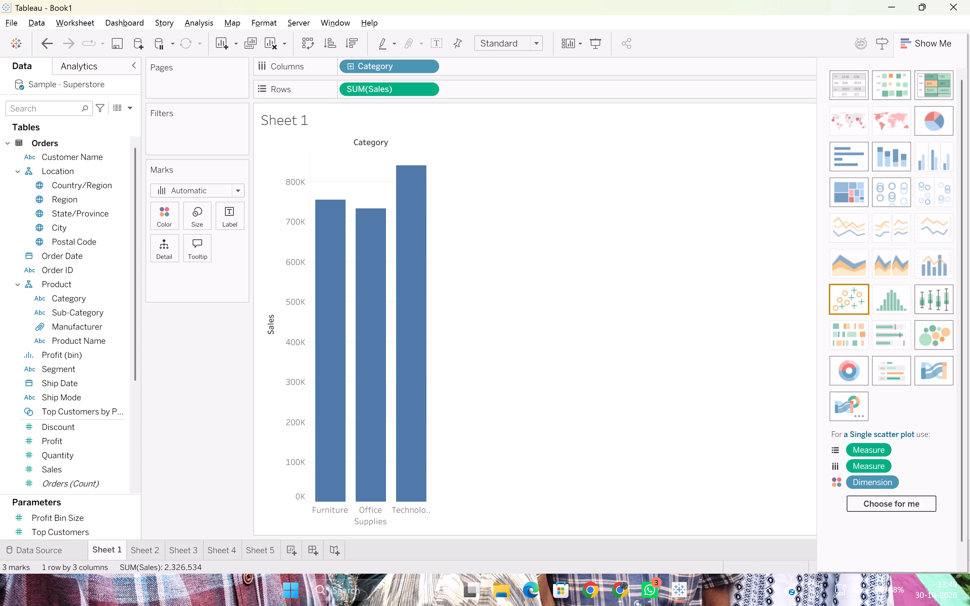
{"action": "key", "text": "alt+Tab"}
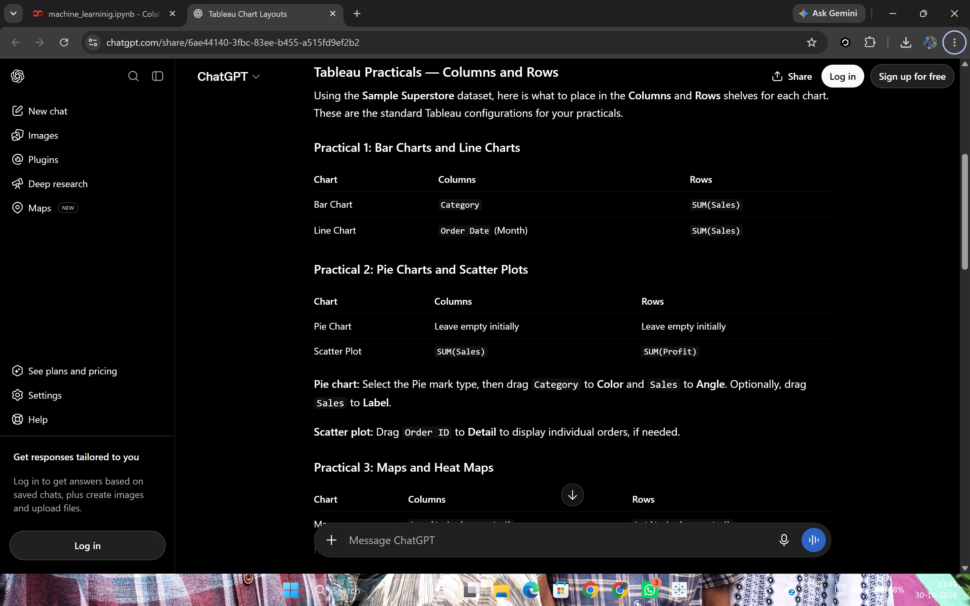
{"action": "key", "text": "alt+Tab"}
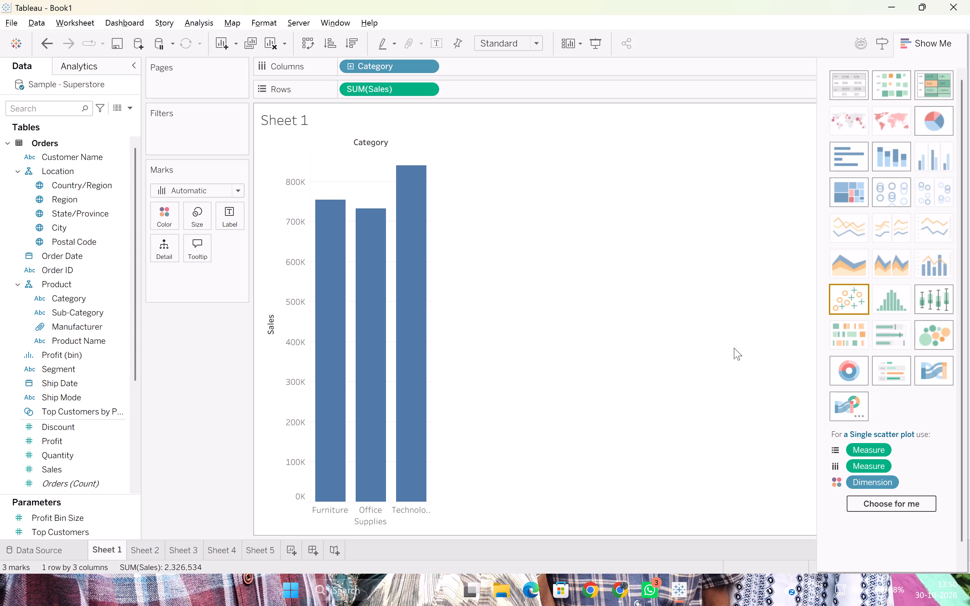
{"action": "key", "text": "alt+Tab"}
{"action": "key", "text": "alt+Tab"}
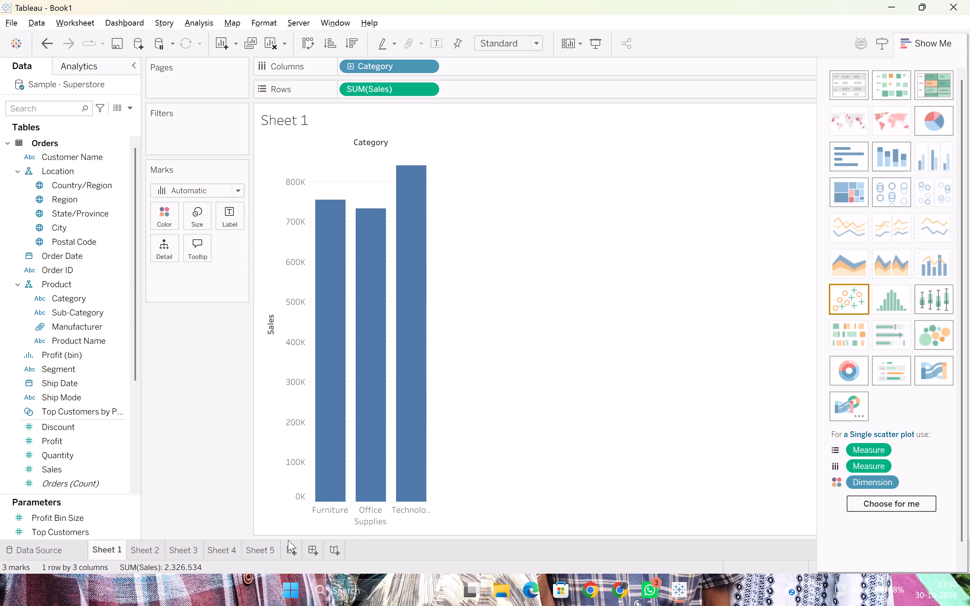
Following the guide's Practical 3 map layout, select the Symbol map chart type on the empty Sheet 5.
{"action": "left_click", "coordinate": [254, 547]}
{"action": "key", "text": "Tab"}
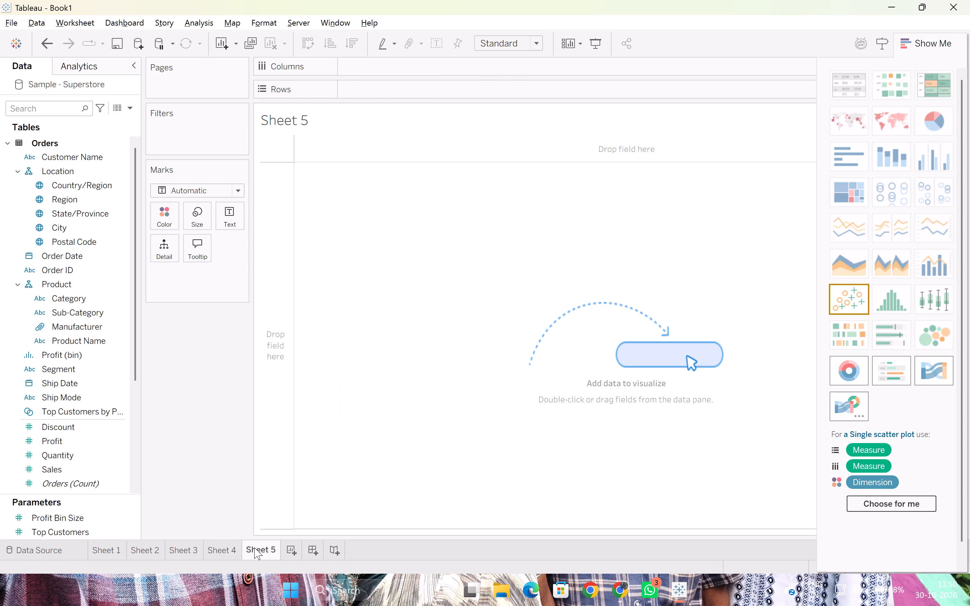
{"action": "key", "text": "alt+Tab"}
{"action": "scroll", "coordinate": [325, 464], "scroll_direction": "down", "scroll_amount": 1}
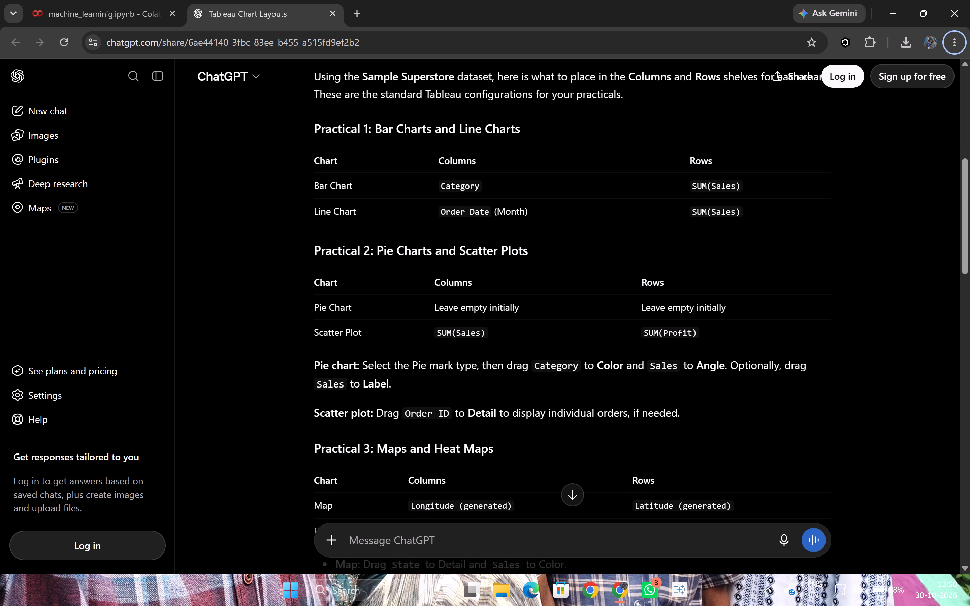
{"action": "scroll", "coordinate": [325, 464], "scroll_direction": "down", "scroll_amount": 4}
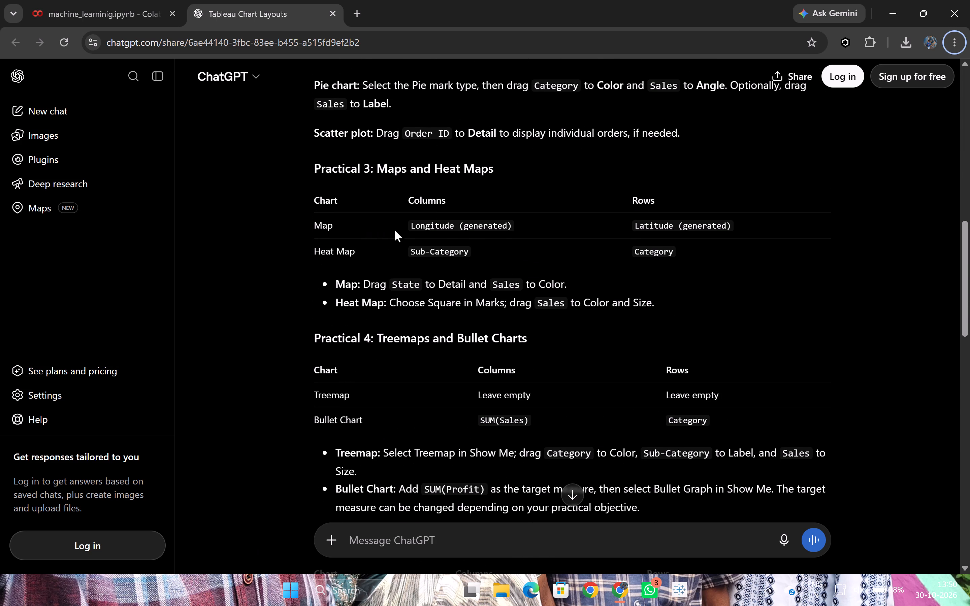
{"action": "key", "text": "alt+Tab"}
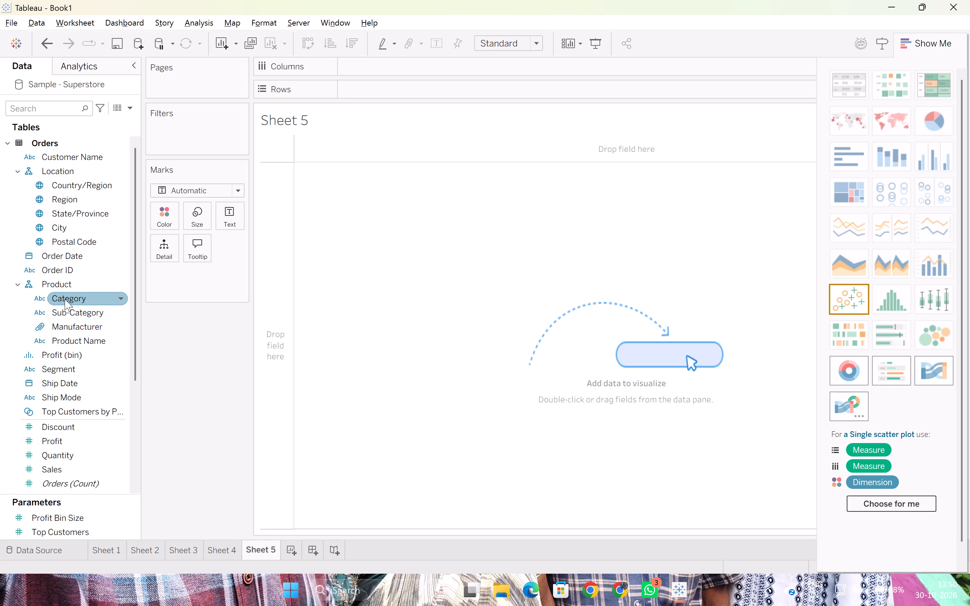
{"action": "scroll", "coordinate": [59, 257], "scroll_direction": "up", "scroll_amount": 1}
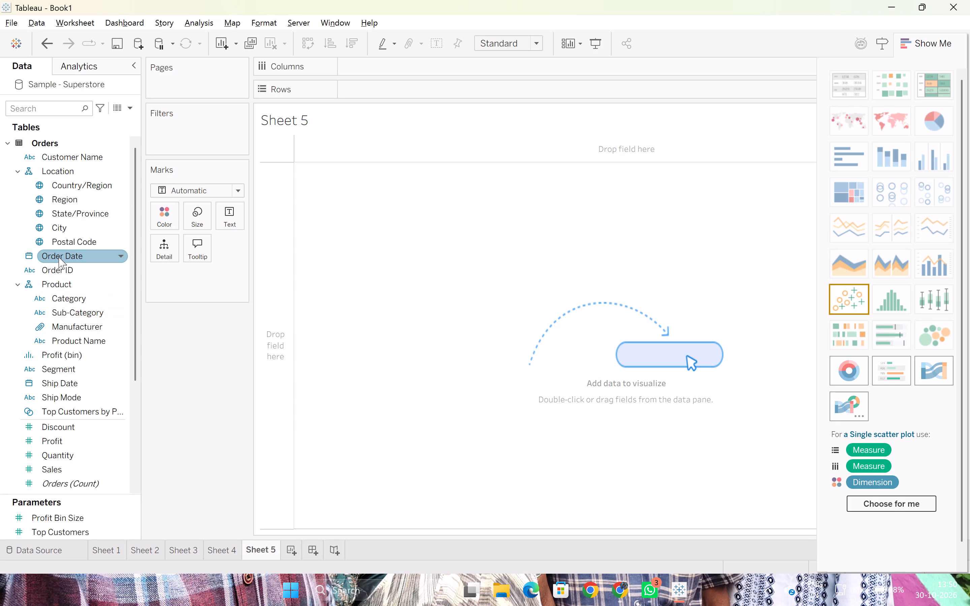
{"action": "left_click", "coordinate": [853, 127]}
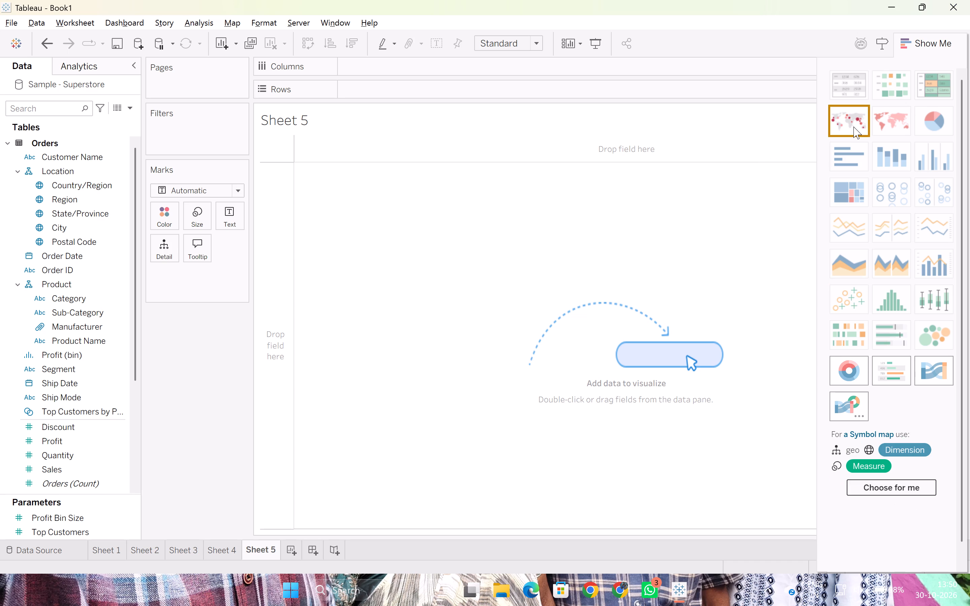
Generate the Symbol map on Sheet 5, letting Show Me choose the fields automatically.
{"action": "left_click", "coordinate": [886, 493]}
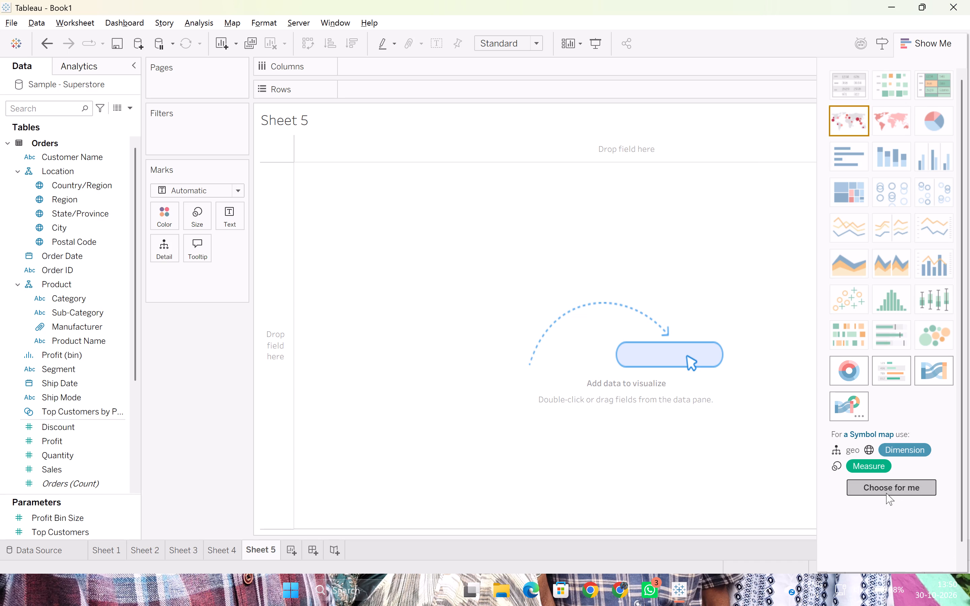
{"action": "left_click", "coordinate": [857, 495]}
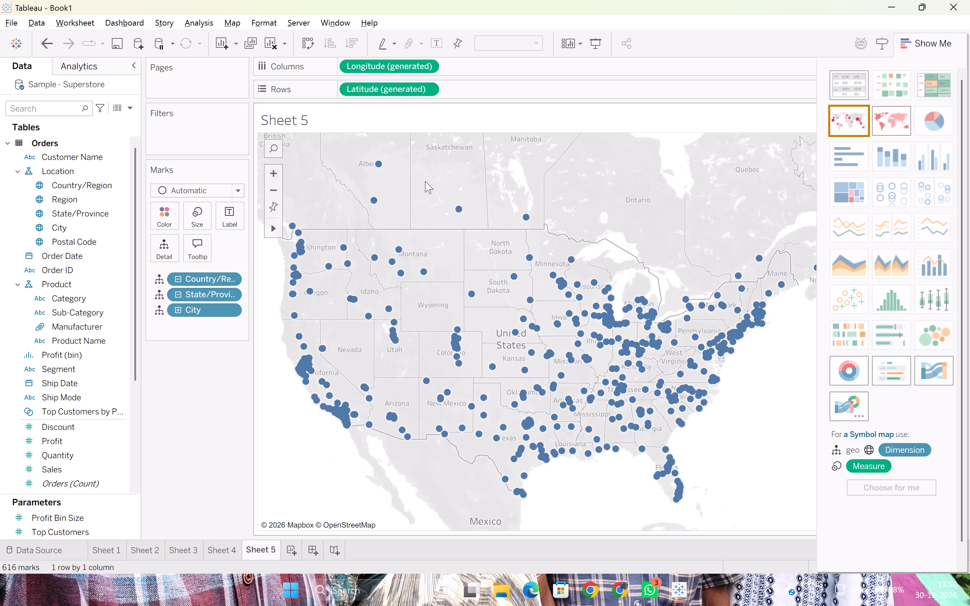
Set the symbol map's background map style to Satellite.
{"action": "left_click", "coordinate": [229, 20]}
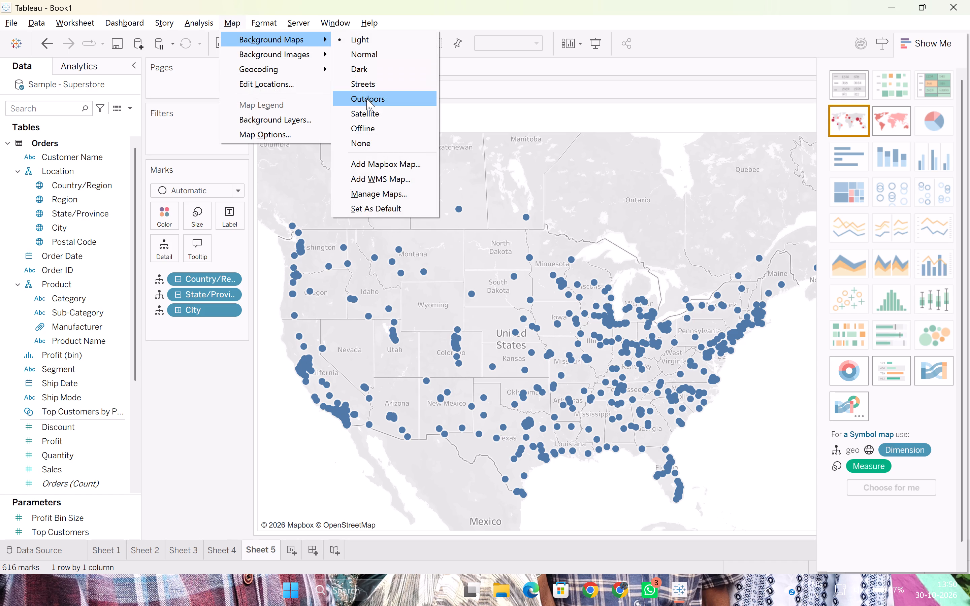
{"action": "left_click", "coordinate": [363, 108]}
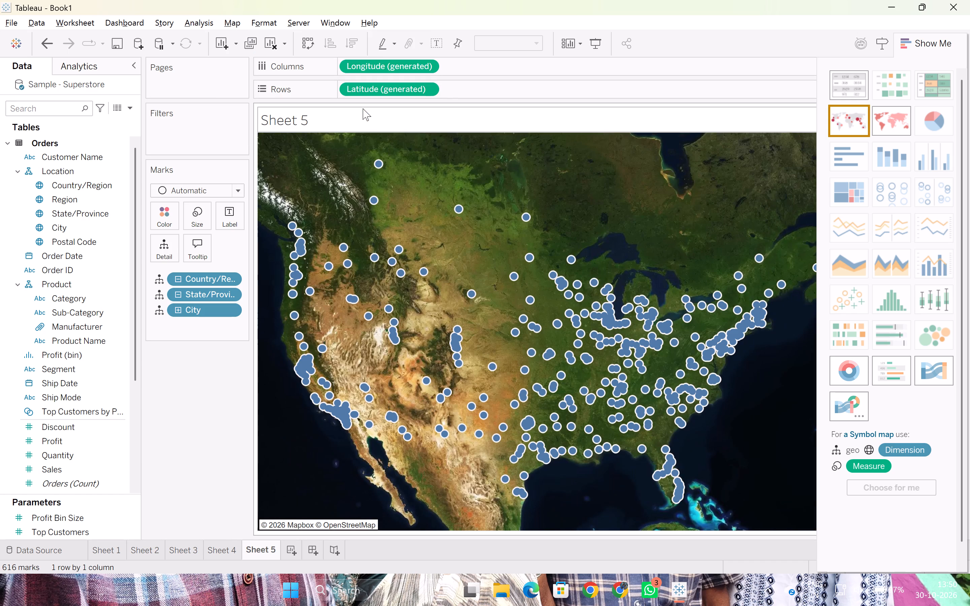
Glance at the ChatGPT guide in Chrome, return to Tableau, and add a new worksheet after Sheet 5.
{"action": "key", "text": "alt+Tab"}
{"action": "key", "text": "alt+Tab"}
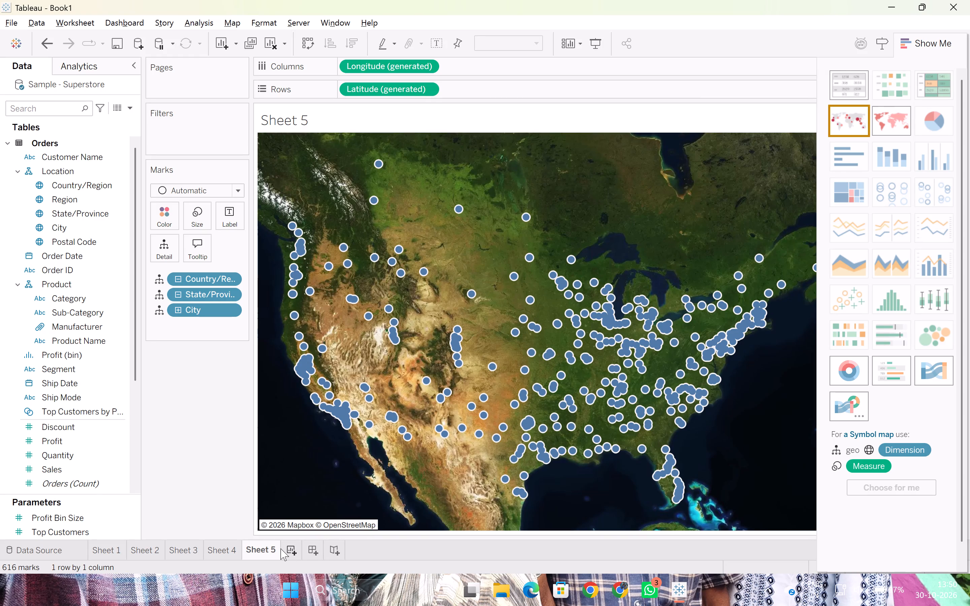
{"action": "left_click", "coordinate": [278, 548]}
{"action": "left_click", "coordinate": [292, 548]}
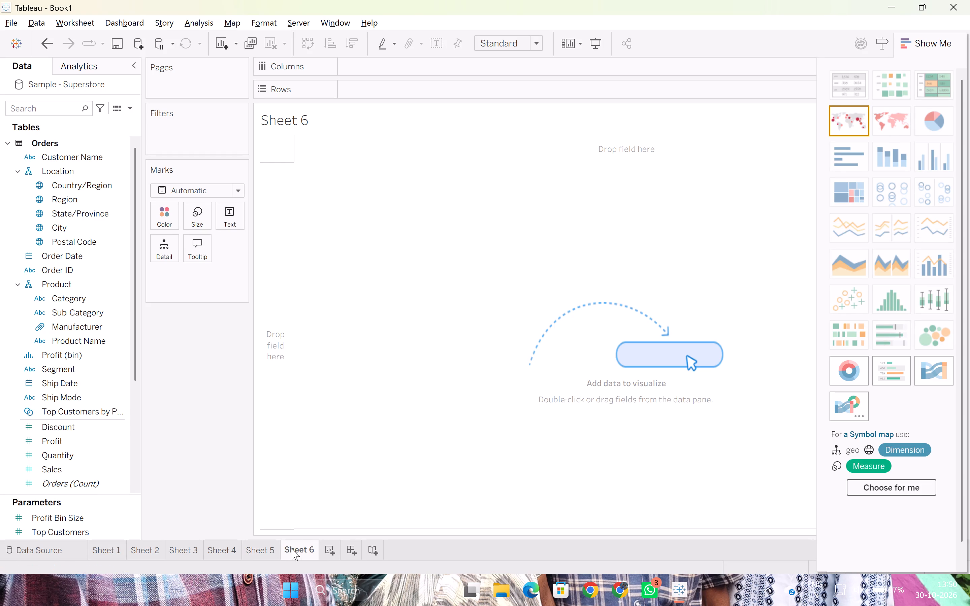
Check the guide's Practical 3 heat map layout in Chrome, and generate a Heat map on Sheet 6 in Tableau with automatically chosen fields.
{"action": "key", "text": "alt+Tab"}
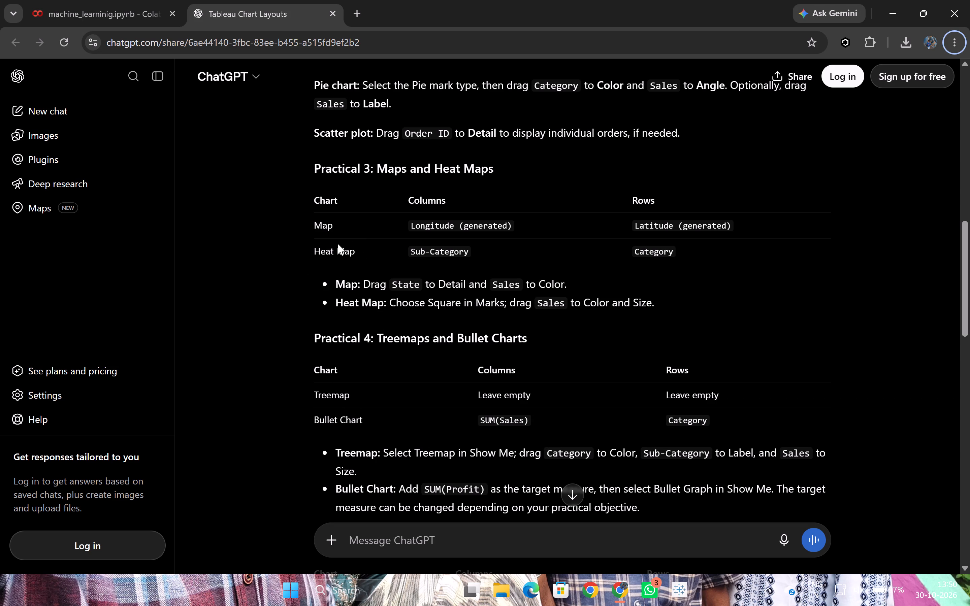
{"action": "key", "text": "alt+Tab"}
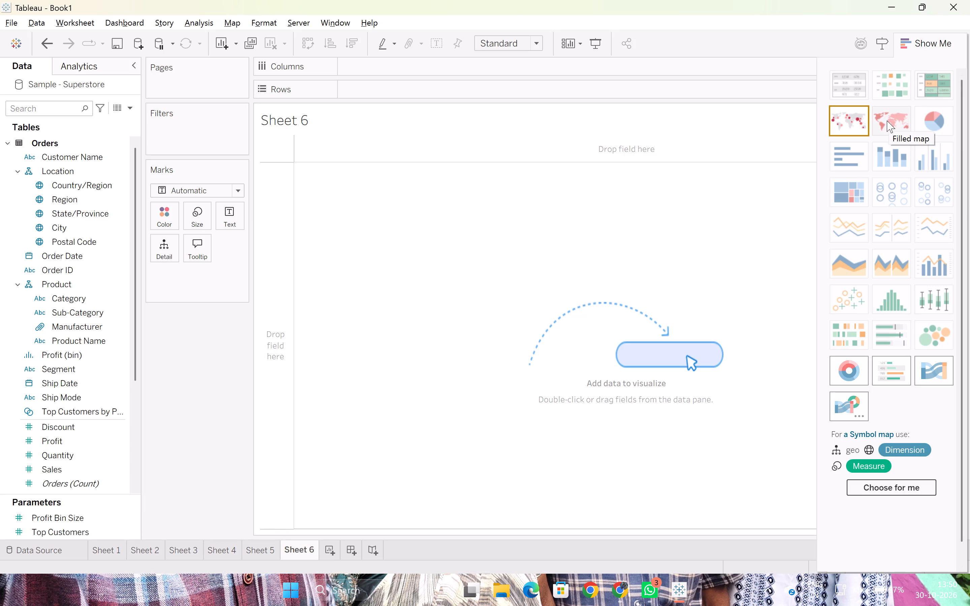
{"action": "left_click", "coordinate": [893, 83]}
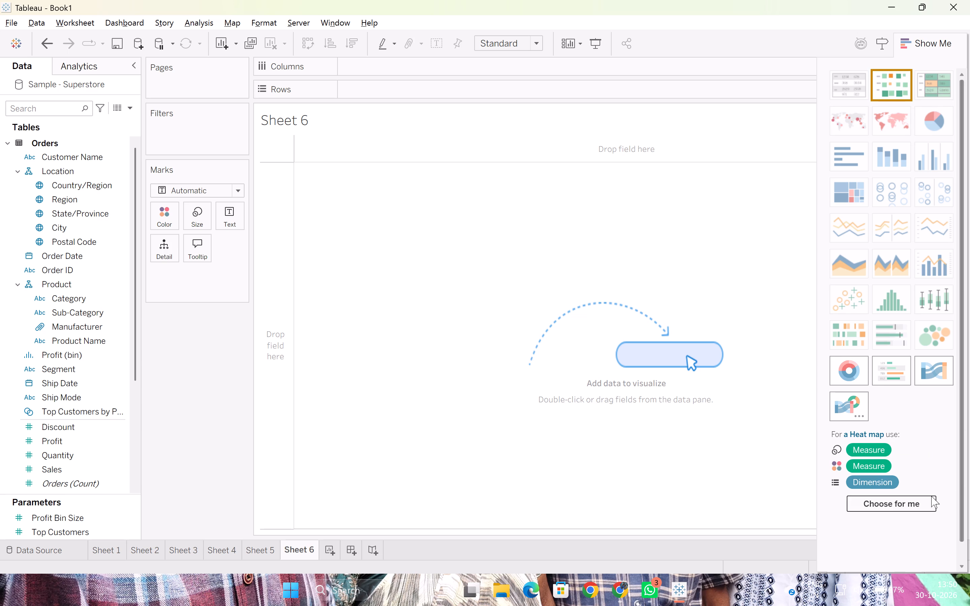
{"action": "left_click", "coordinate": [916, 505]}
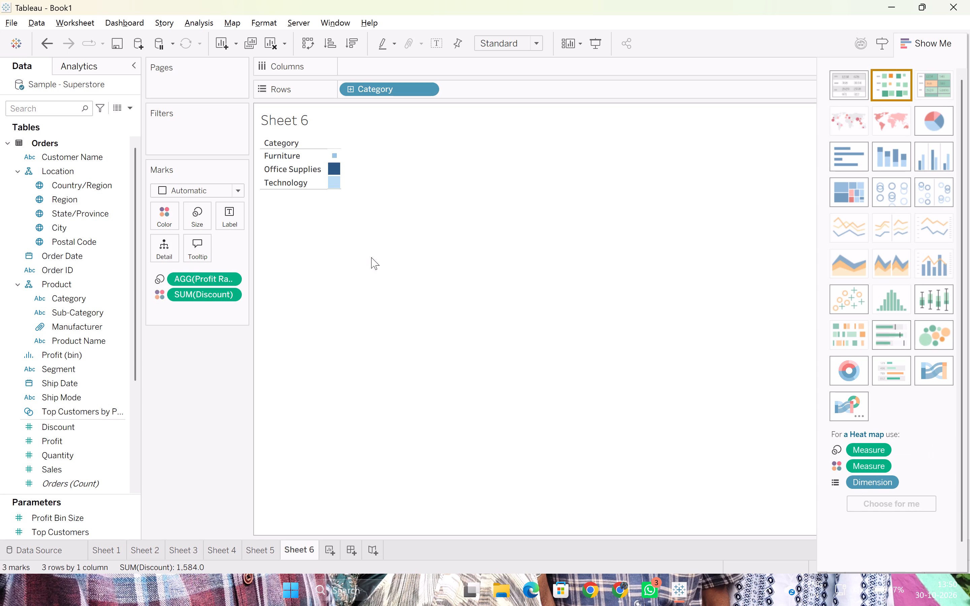
Compare the Sheet 6 heat map with the guide's Practical 3 heat map layout in Chrome, and return to Tableau.
{"action": "scroll", "coordinate": [483, 465], "scroll_direction": "down", "scroll_amount": 5, "text": "ctrl"}
{"action": "scroll", "coordinate": [483, 465], "scroll_direction": "down", "scroll_amount": 2}
{"action": "scroll", "coordinate": [775, 429], "scroll_direction": "down", "scroll_amount": 1}
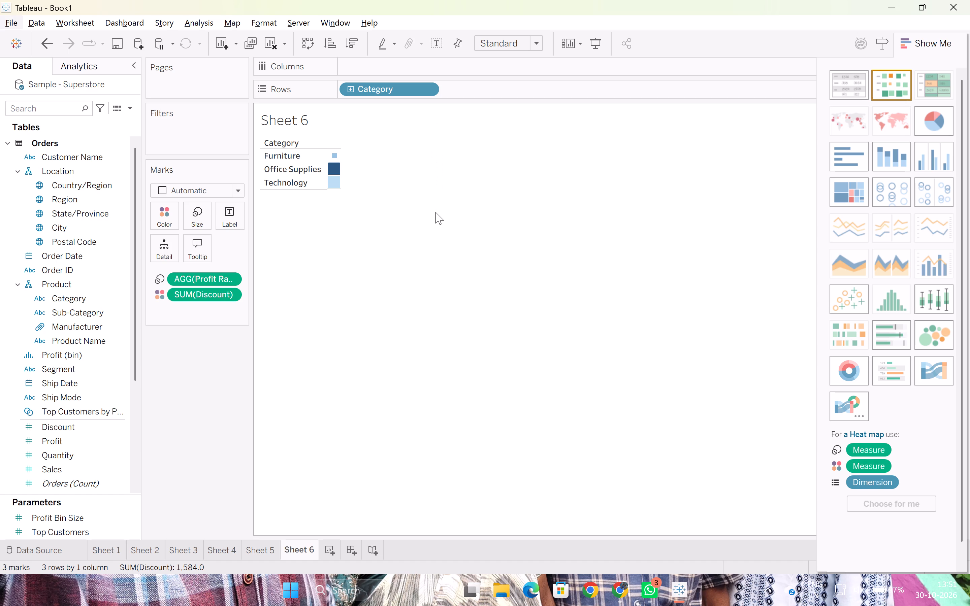
{"action": "key", "text": "alt+Tab"}
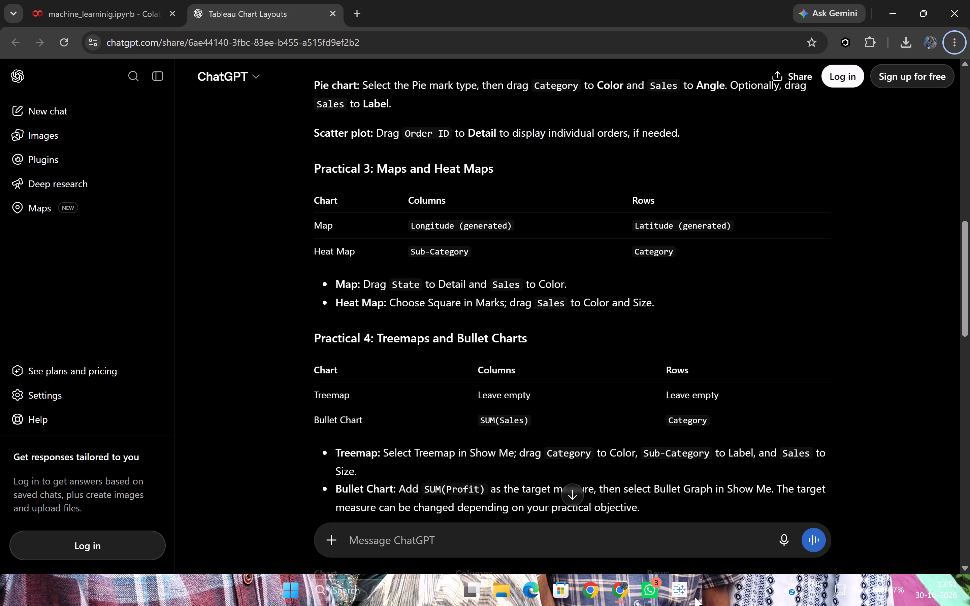
{"action": "left_click", "coordinate": [682, 591]}
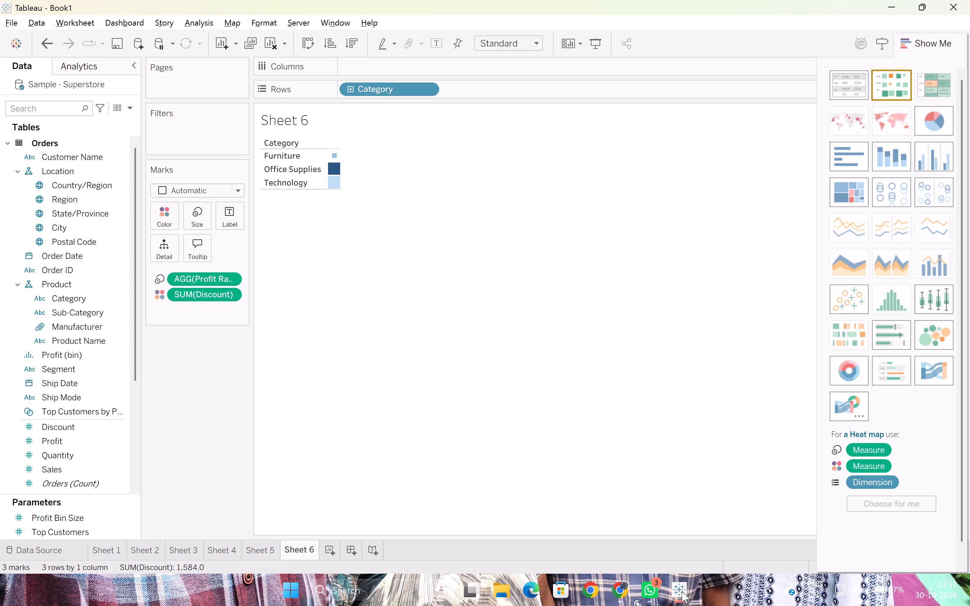
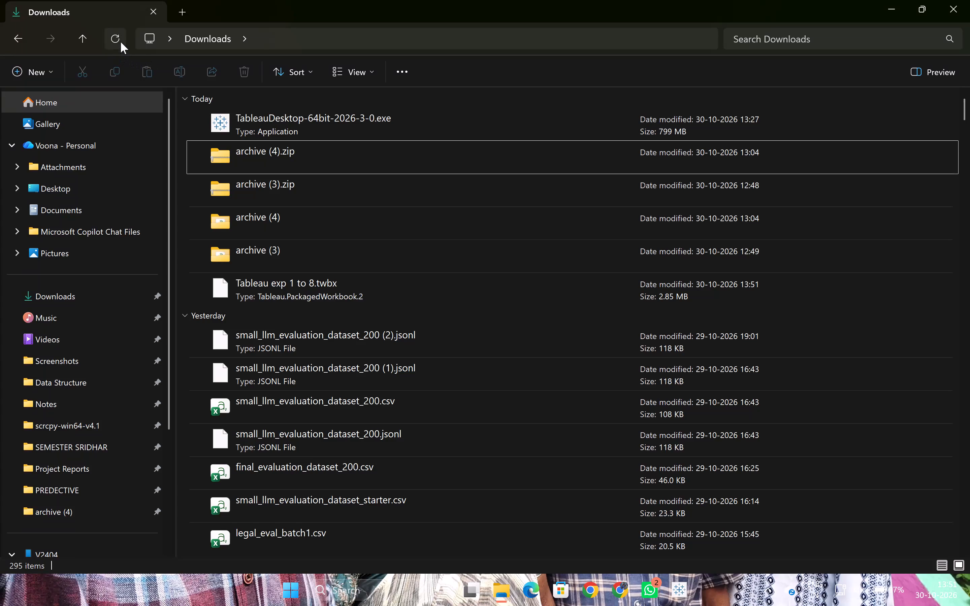
Refresh the Downloads folder, open the workbook Tableau exp 1 to 8.twbx with Tableau, and maximize its window.
{"action": "left_click", "coordinate": [121, 42]}
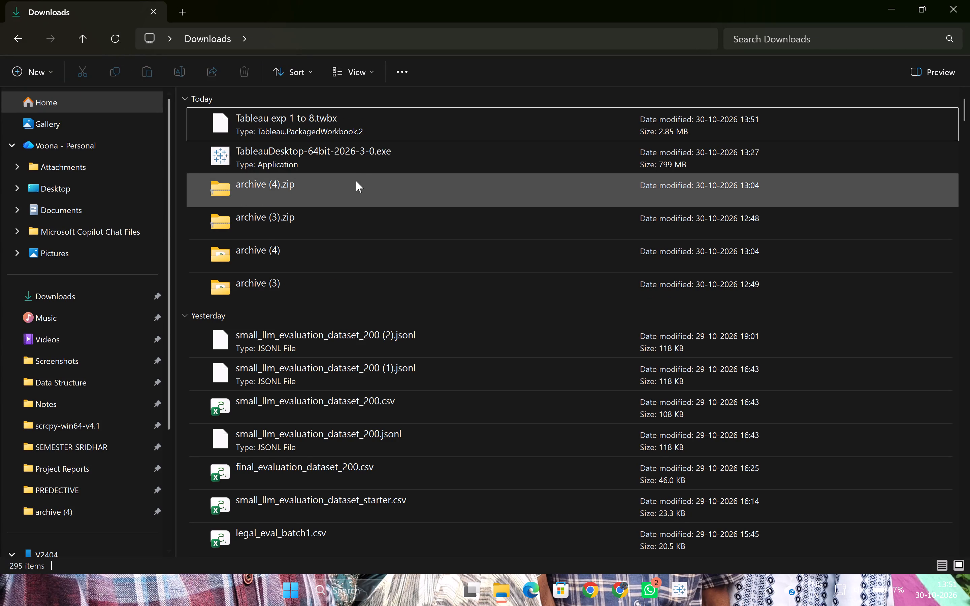
{"action": "right_click", "coordinate": [360, 126]}
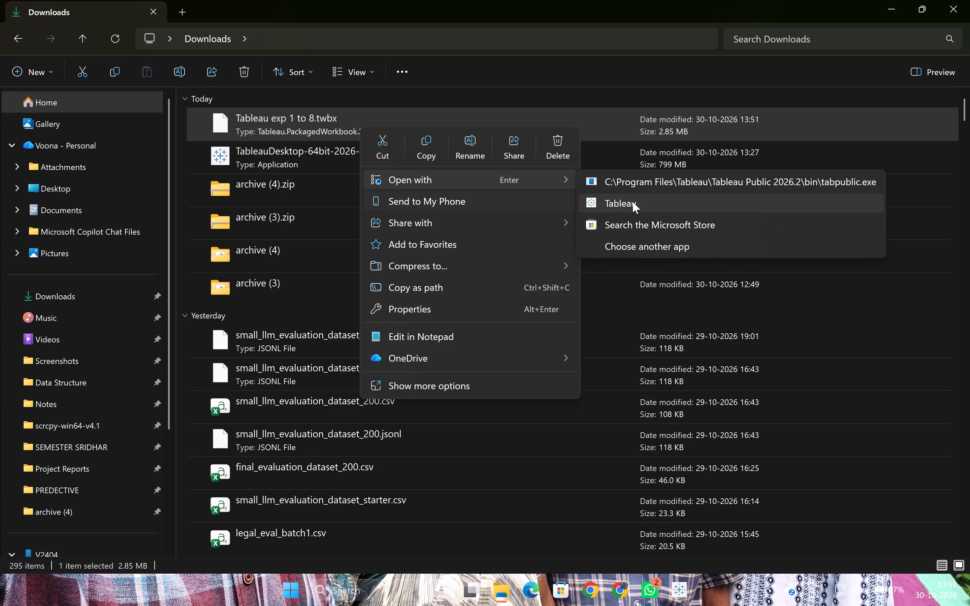
{"action": "left_click", "coordinate": [633, 202]}
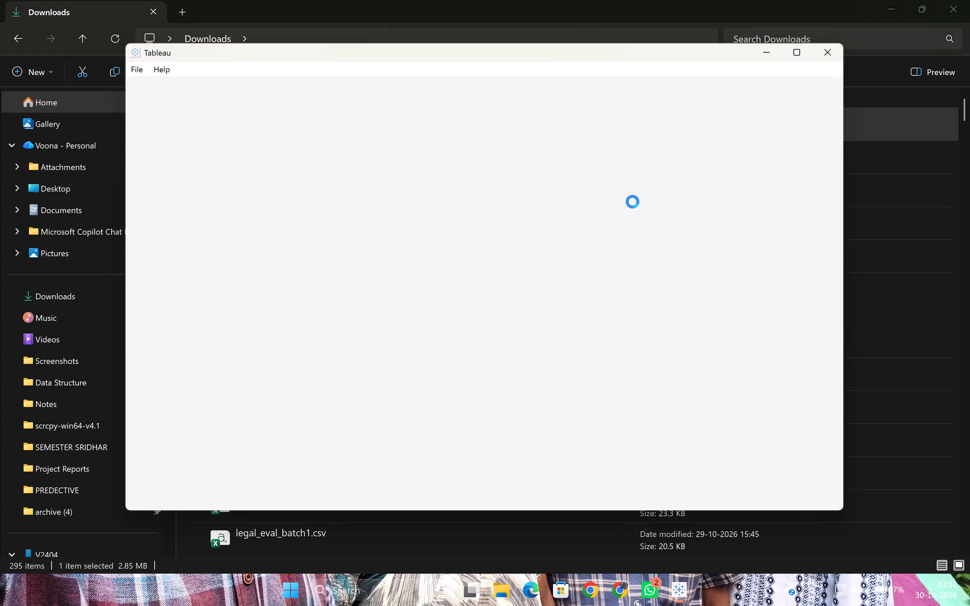
{"action": "left_click", "coordinate": [802, 52]}
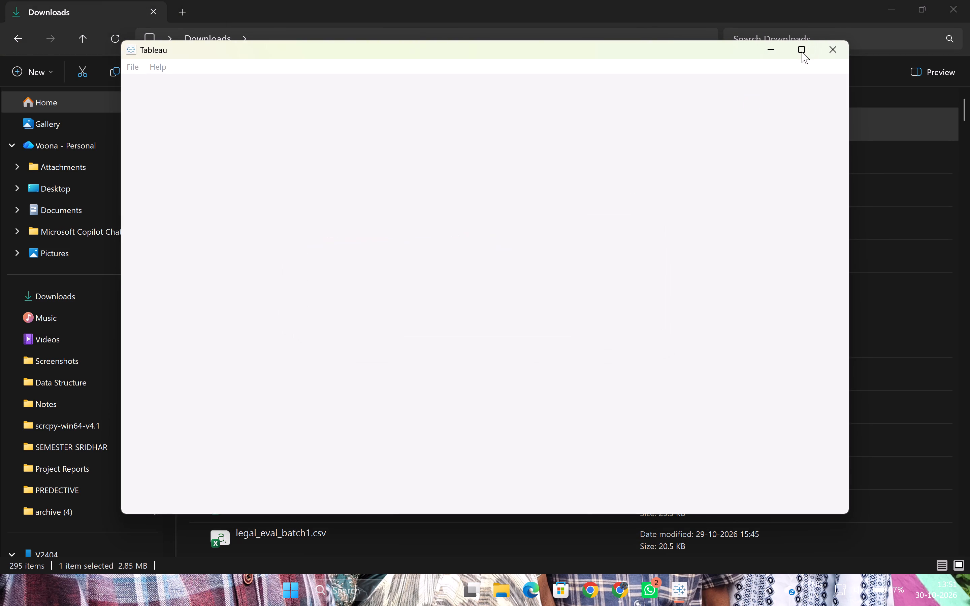
{"action": "left_click", "coordinate": [802, 47]}
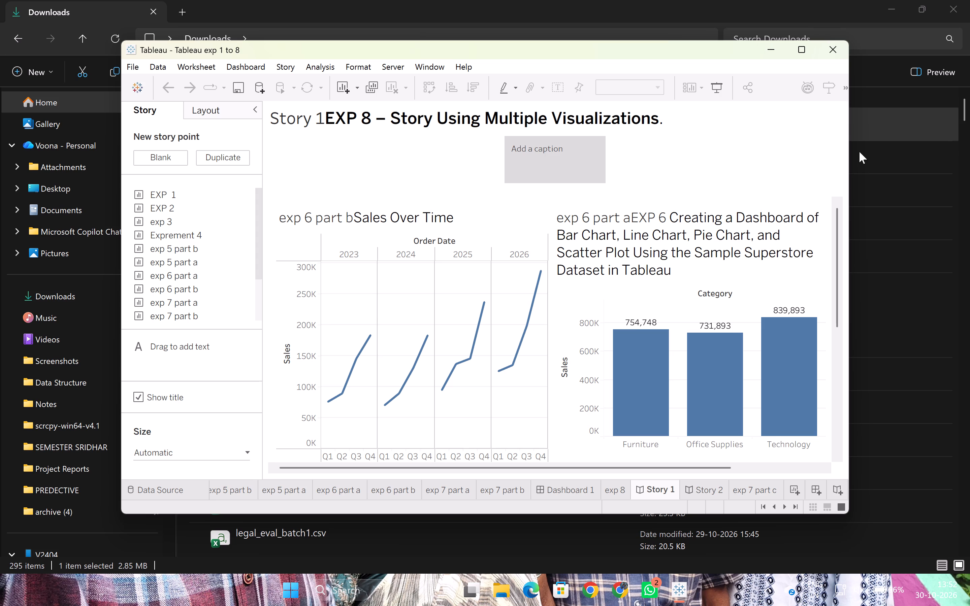
{"action": "left_click", "coordinate": [794, 51]}
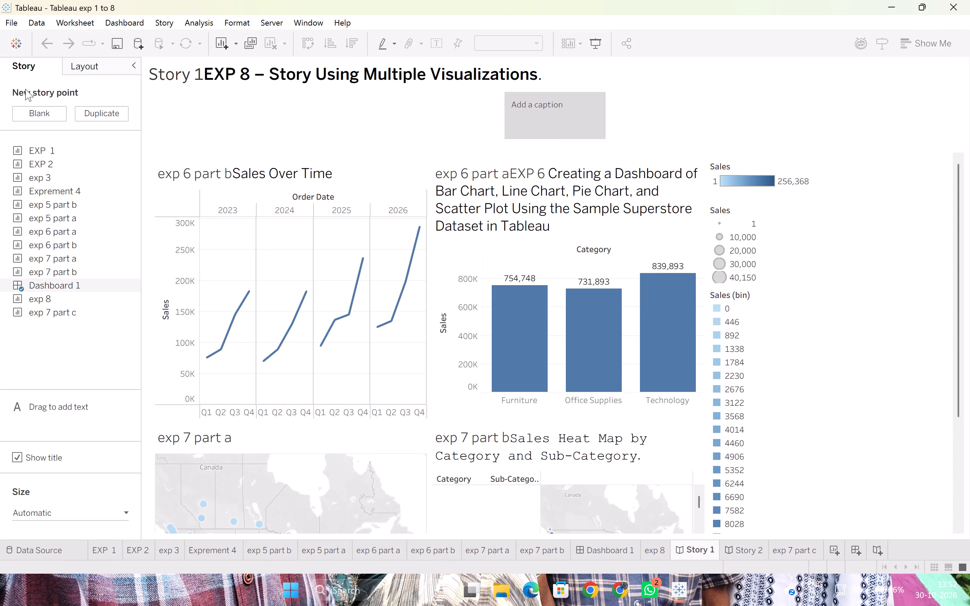
Look through the Story 1 dashboard's charts, from the sales charts down to the maps and tree map.
{"action": "left_click", "coordinate": [52, 154]}
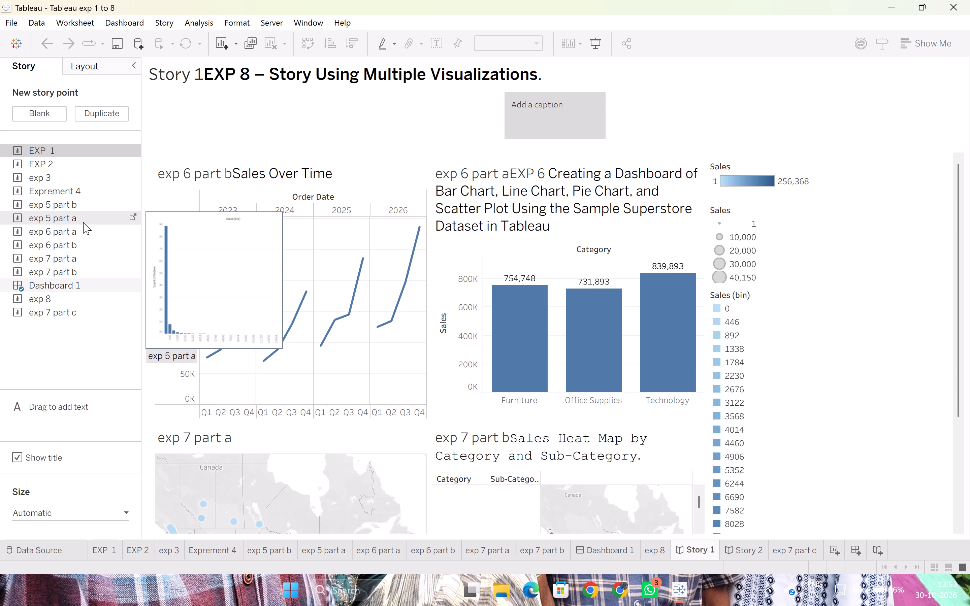
{"action": "scroll", "coordinate": [366, 327], "scroll_direction": "down", "scroll_amount": 8}
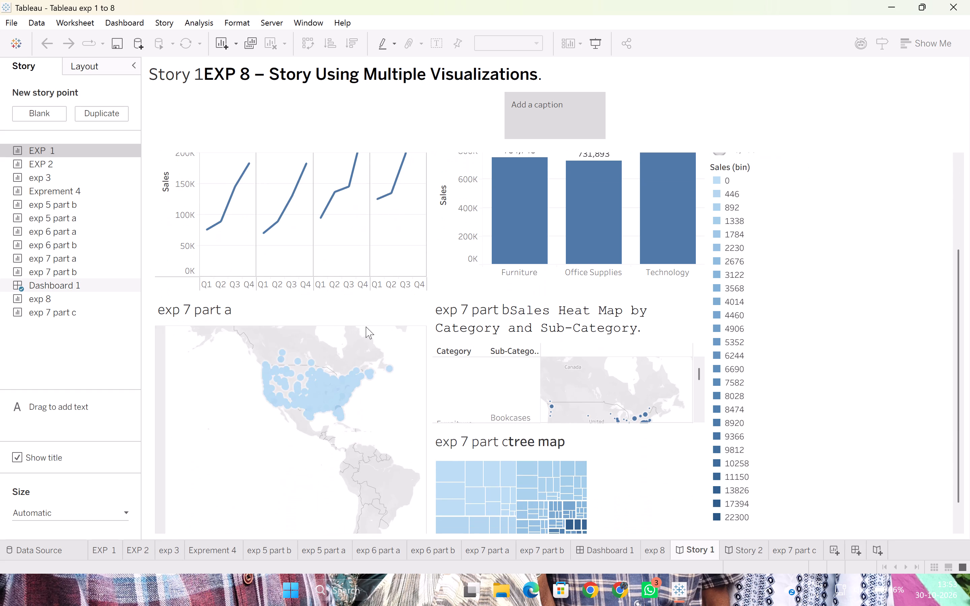
{"action": "scroll", "coordinate": [366, 327], "scroll_direction": "down", "scroll_amount": 3}
{"action": "scroll", "coordinate": [366, 327], "scroll_direction": "up", "scroll_amount": 2}
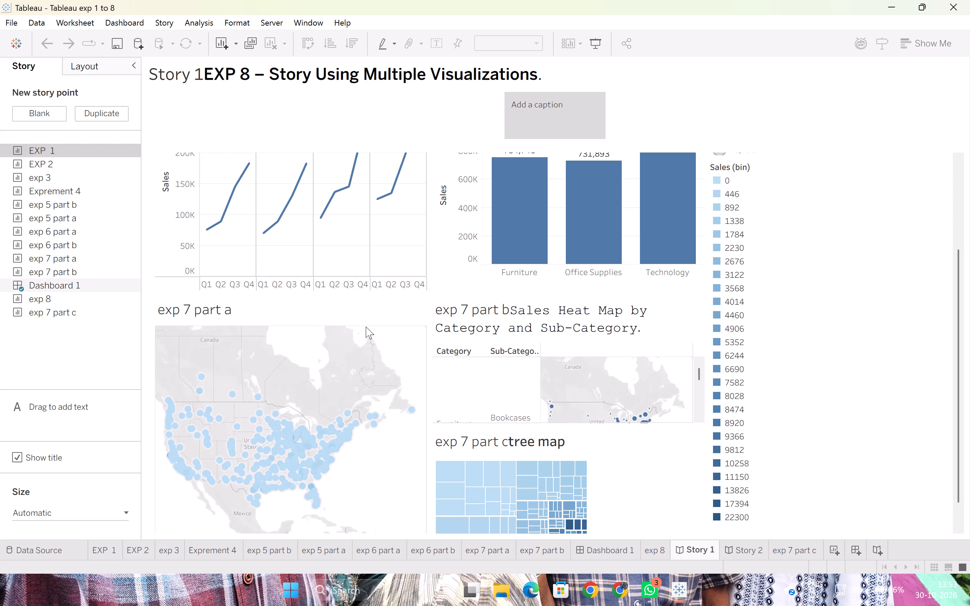
{"action": "scroll", "coordinate": [366, 327], "scroll_direction": "down", "scroll_amount": 3}
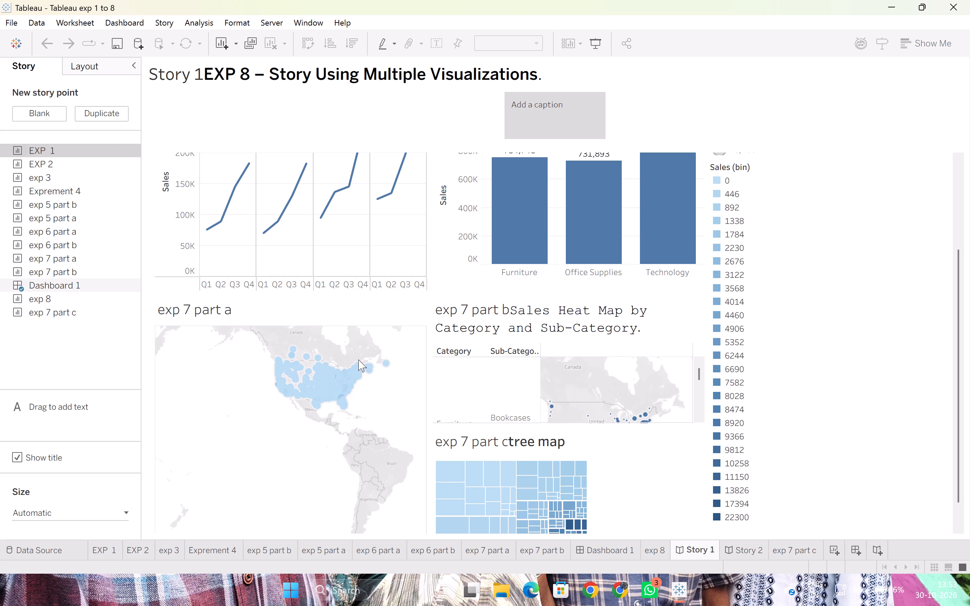
View the EXP 1 worksheet, followed by the EXP 2 worksheet.
{"action": "left_click", "coordinate": [59, 155]}
{"action": "double_click", "coordinate": [59, 155]}
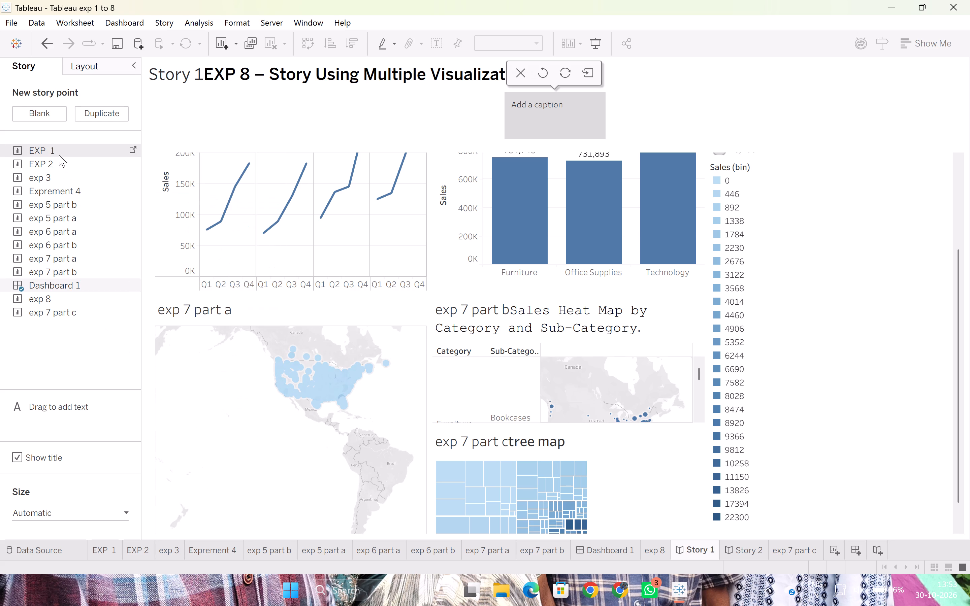
{"action": "left_click", "coordinate": [71, 163]}
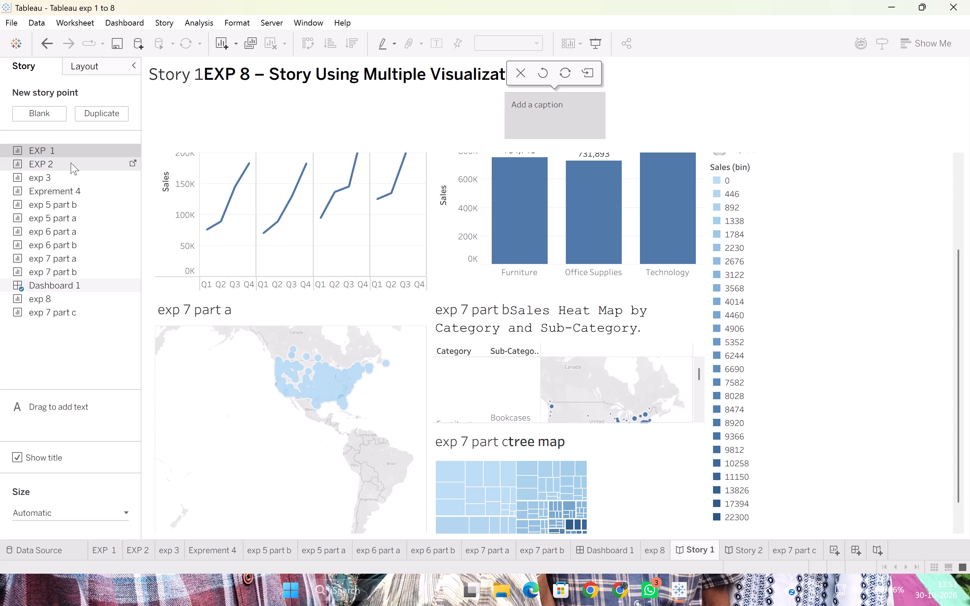
{"action": "double_click", "coordinate": [71, 163]}
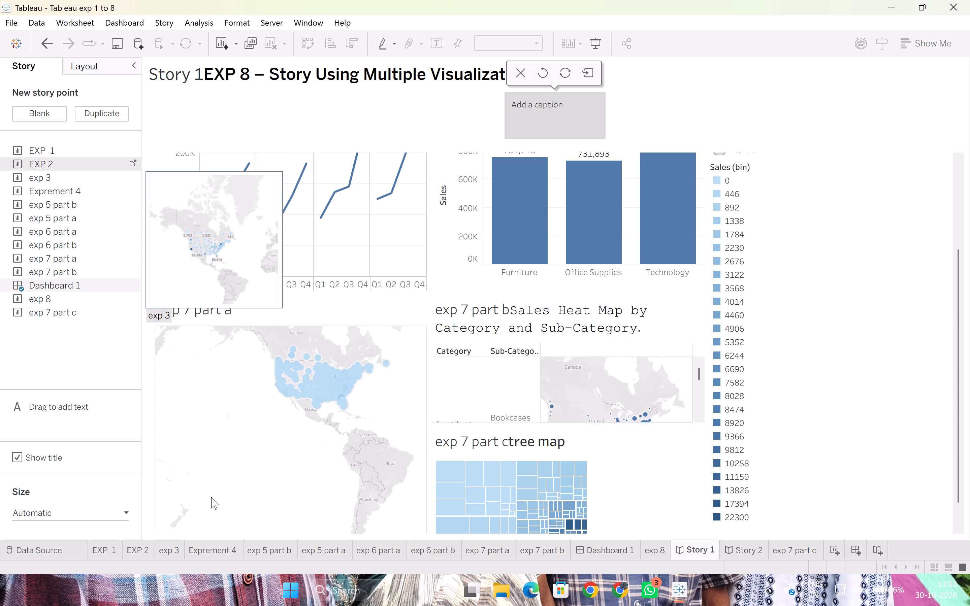
{"action": "left_click", "coordinate": [102, 541]}
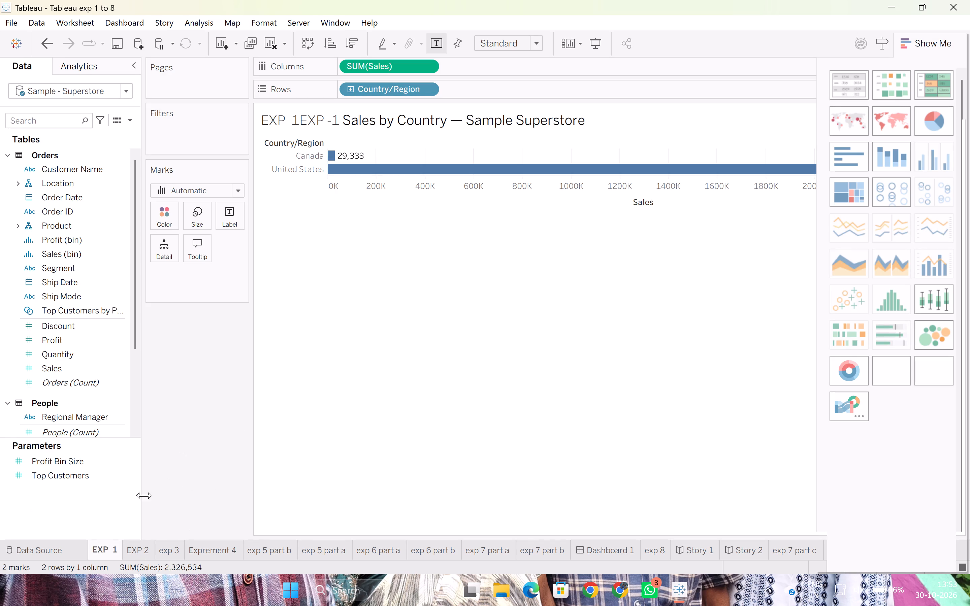
{"action": "left_click", "coordinate": [139, 550]}
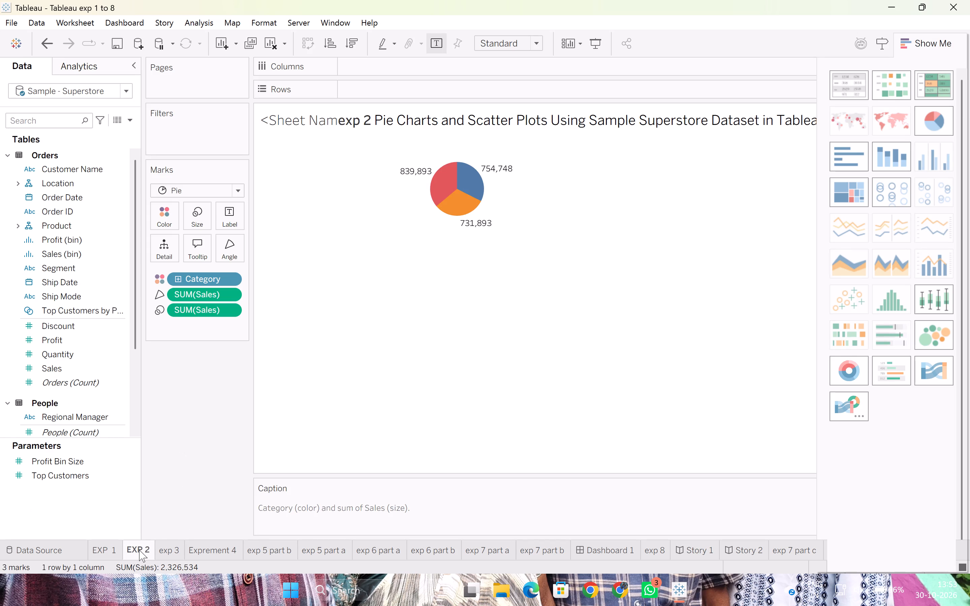
Close the Tableau exp 1 to 8 workbook without saving its changes.
{"action": "left_click", "coordinate": [969, 0]}
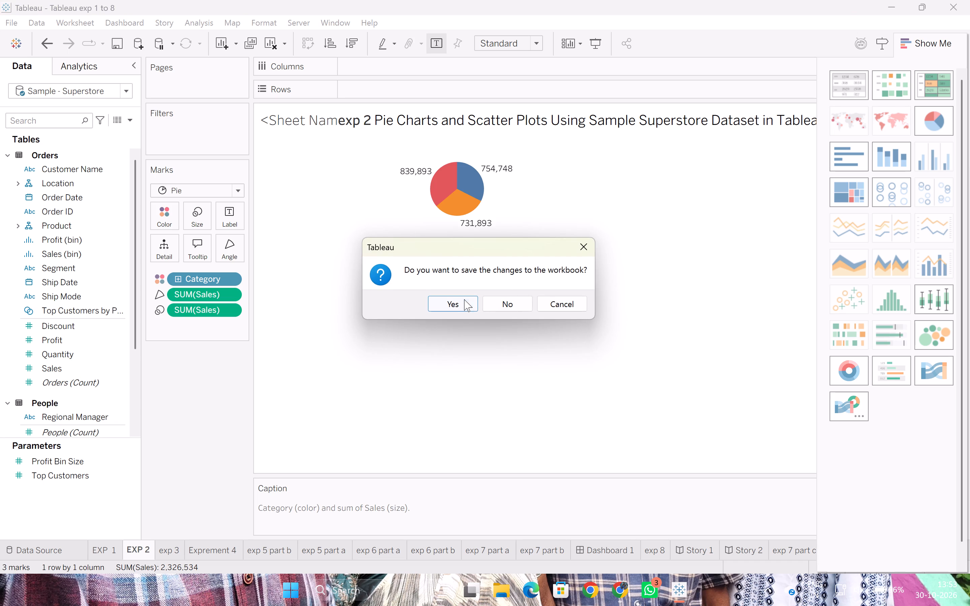
{"action": "left_click", "coordinate": [505, 300]}
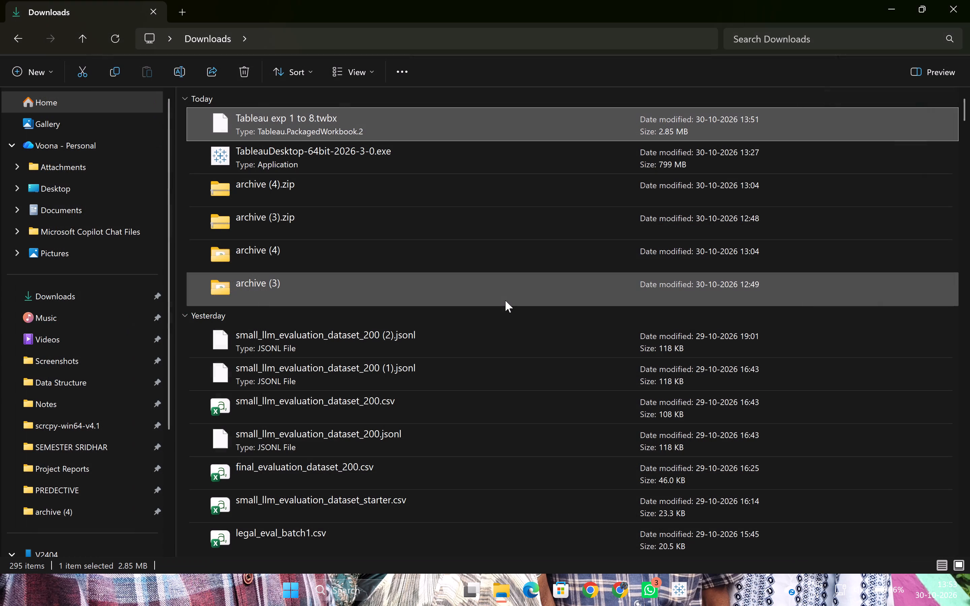
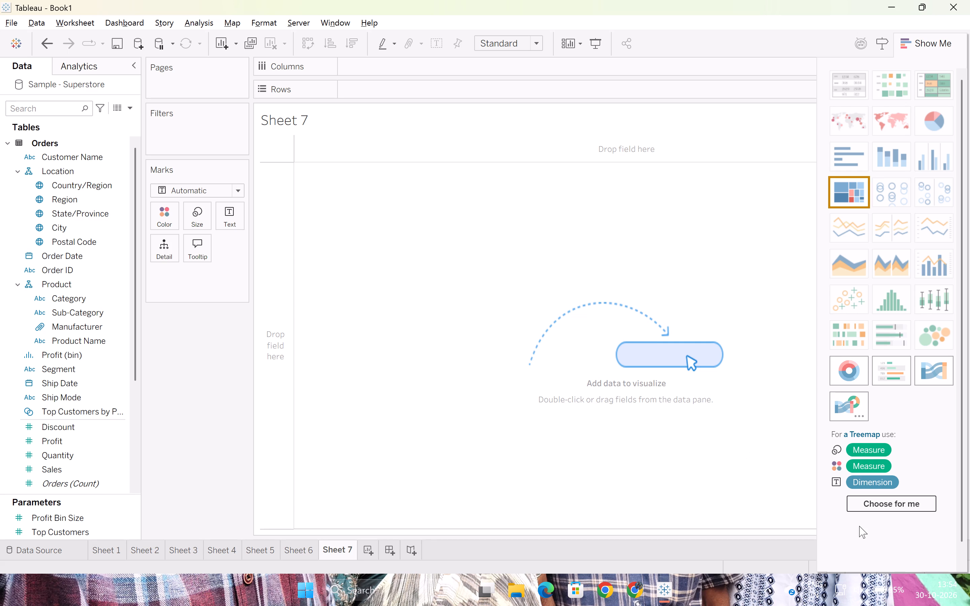
{"action": "key", "text": "alt+Tab"}
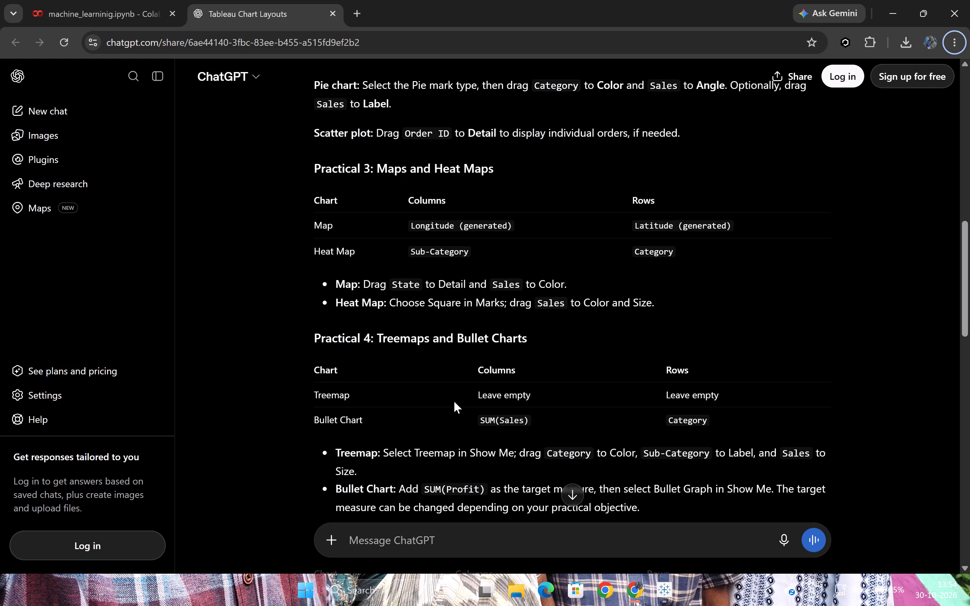
{"action": "key", "text": "alt+Tab"}
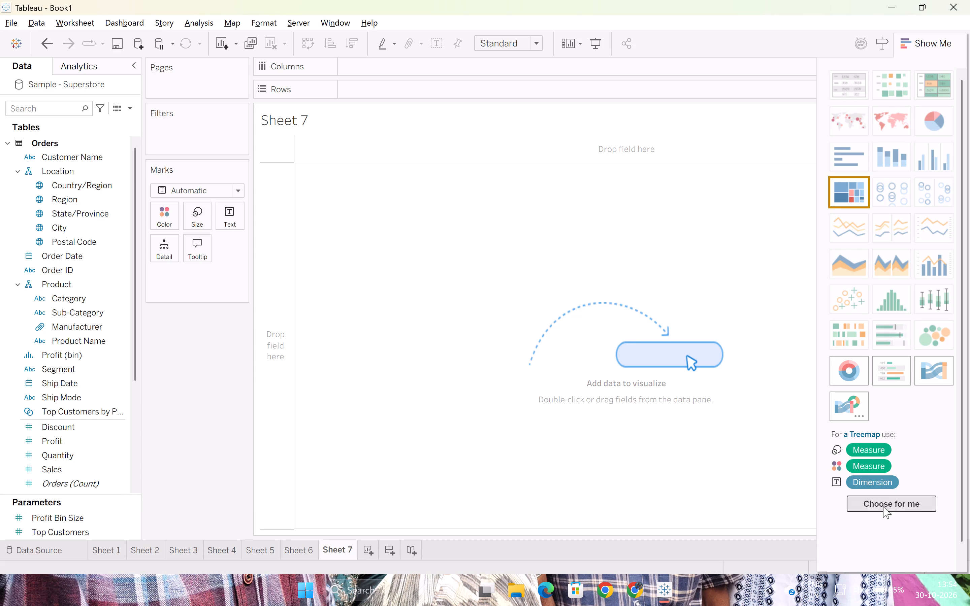
{"action": "left_click", "coordinate": [883, 510]}
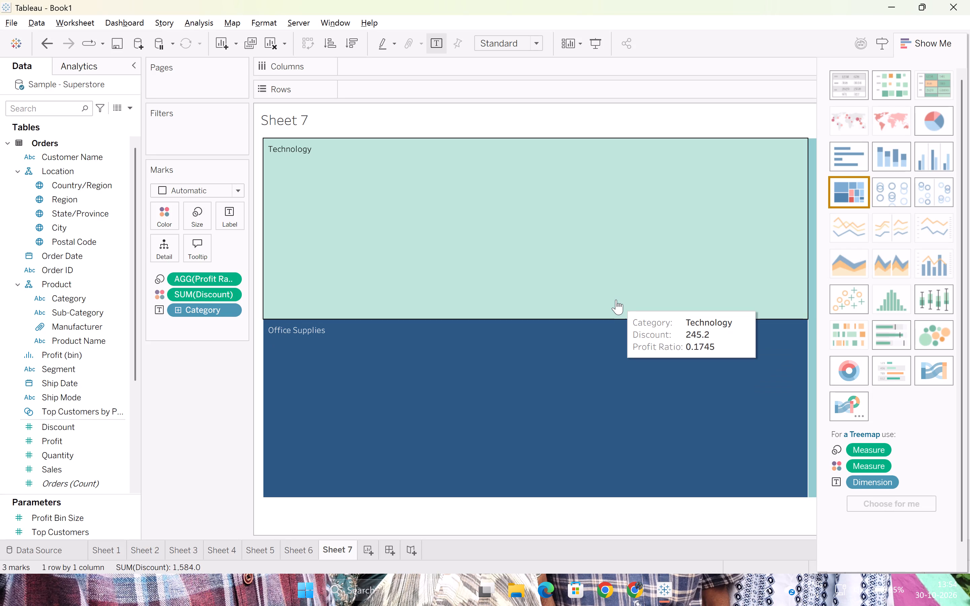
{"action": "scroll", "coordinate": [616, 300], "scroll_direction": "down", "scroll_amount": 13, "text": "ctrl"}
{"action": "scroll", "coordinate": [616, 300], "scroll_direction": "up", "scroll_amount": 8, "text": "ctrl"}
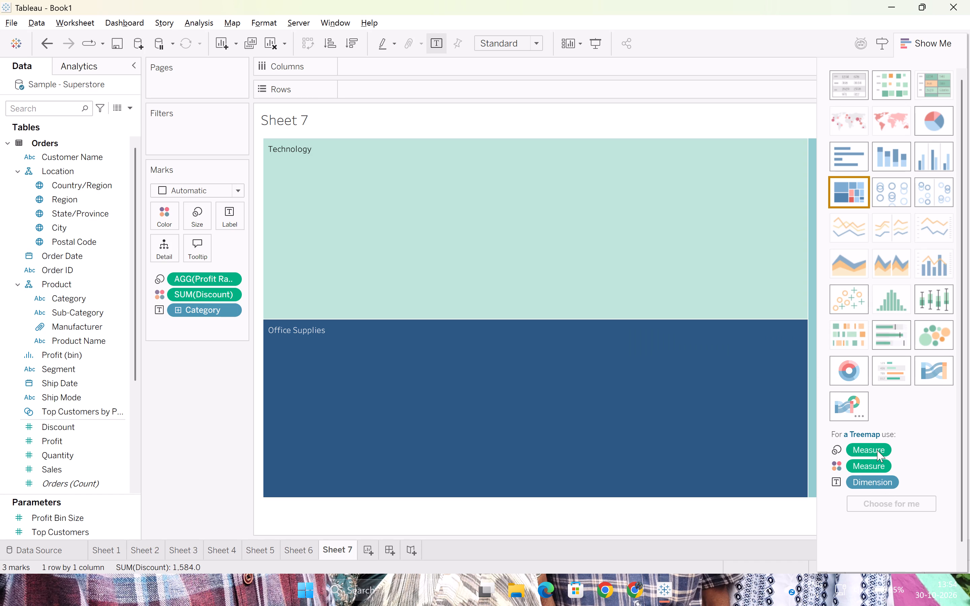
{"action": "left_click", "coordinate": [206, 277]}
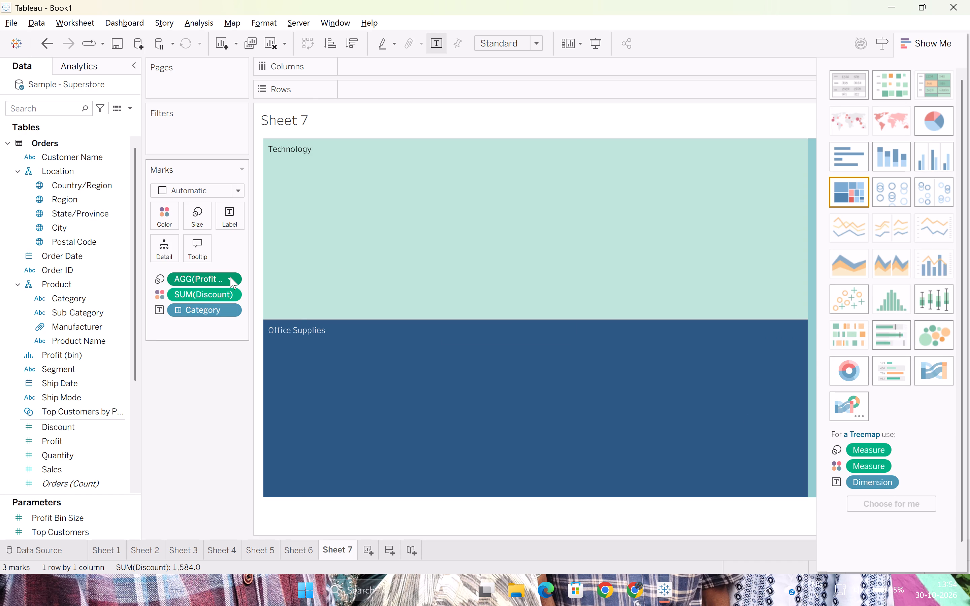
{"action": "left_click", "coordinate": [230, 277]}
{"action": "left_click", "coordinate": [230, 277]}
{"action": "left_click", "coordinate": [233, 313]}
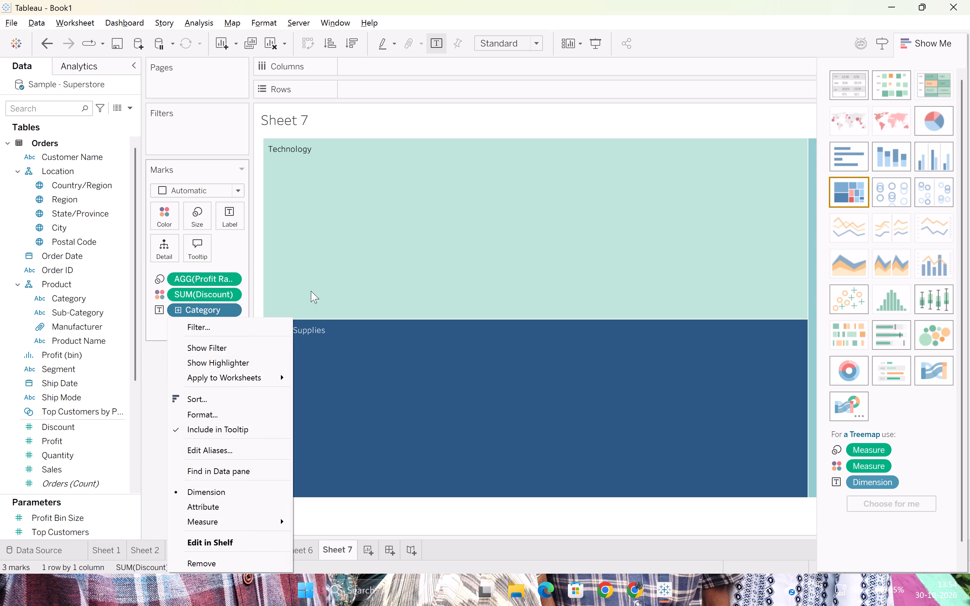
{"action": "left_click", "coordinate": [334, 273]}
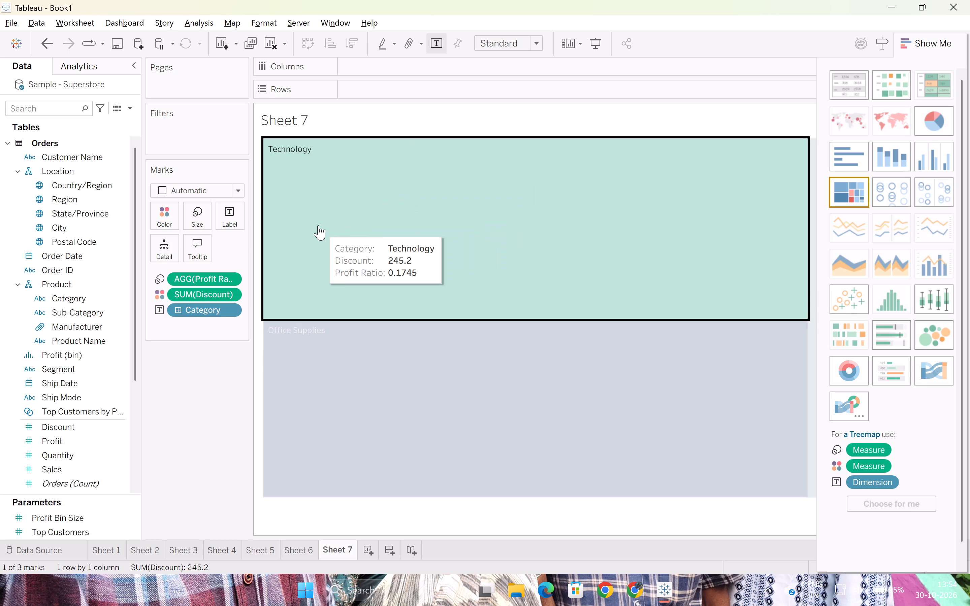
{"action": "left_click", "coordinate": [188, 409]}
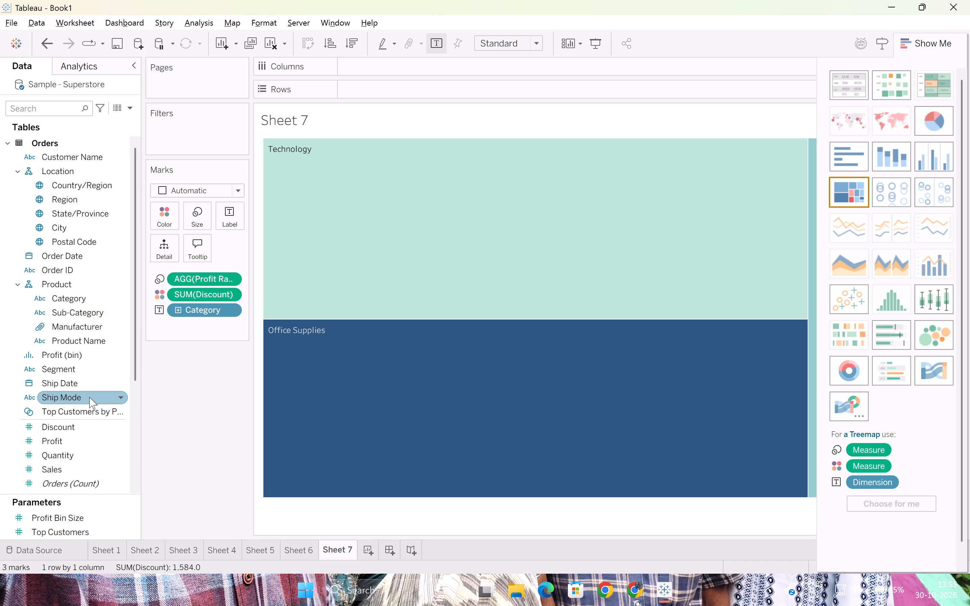
Switch to the Tableau Chart Layouts guide in Chrome and review the Practical 4 treemap and bullet chart instructions.
{"action": "key", "text": "alt+Tab"}
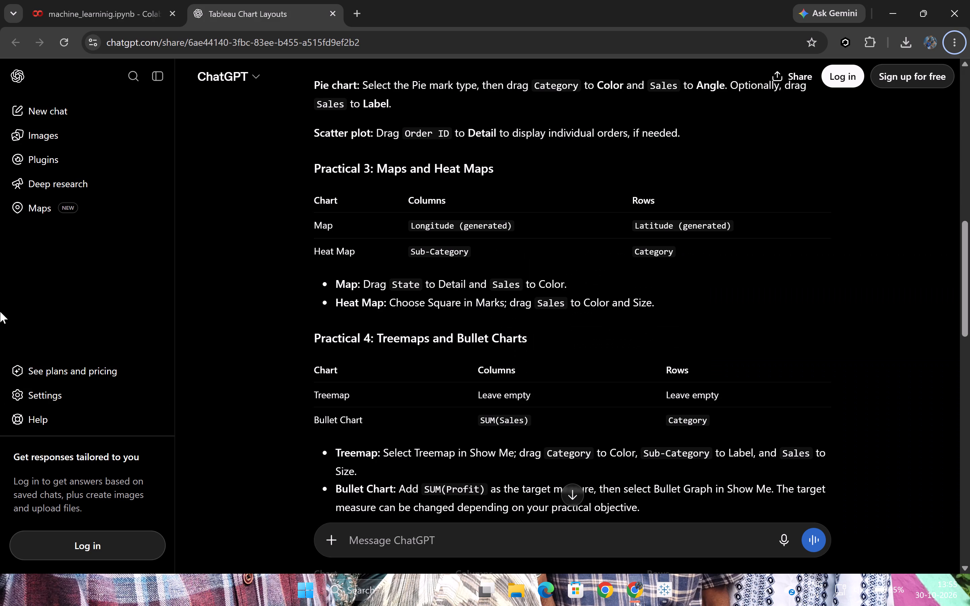
{"action": "scroll", "coordinate": [444, 414], "scroll_direction": "down", "scroll_amount": 1}
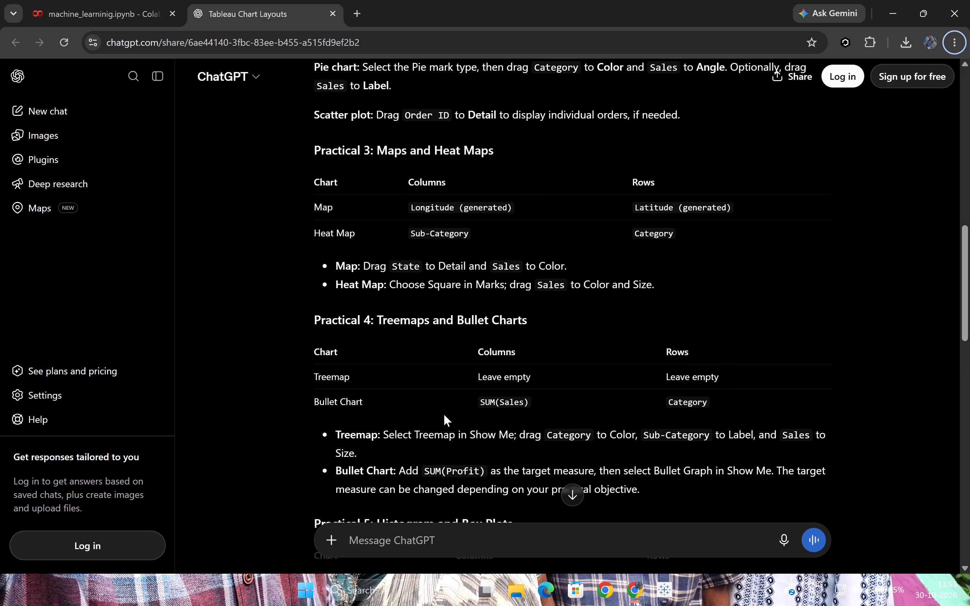
{"action": "scroll", "coordinate": [444, 414], "scroll_direction": "down", "scroll_amount": 1}
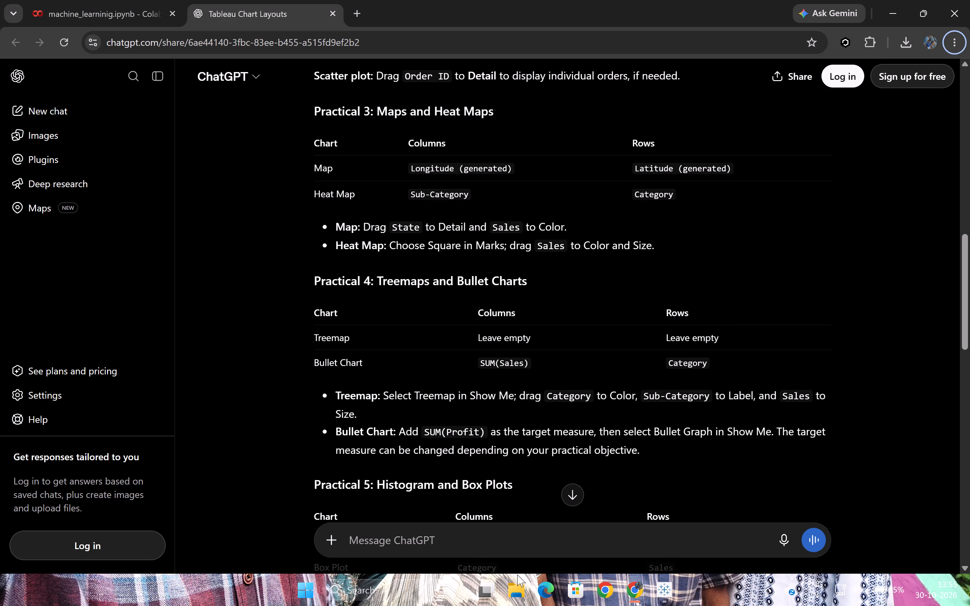
Switch to File Explorer and view the contents of the Downloads folder.
{"action": "left_click", "coordinate": [516, 587]}
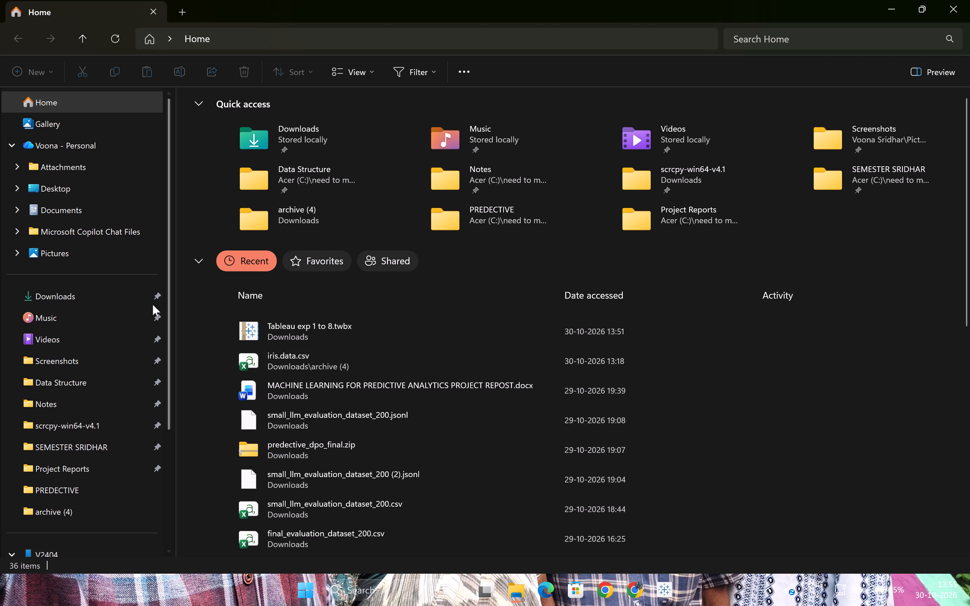
{"action": "left_click", "coordinate": [113, 290]}
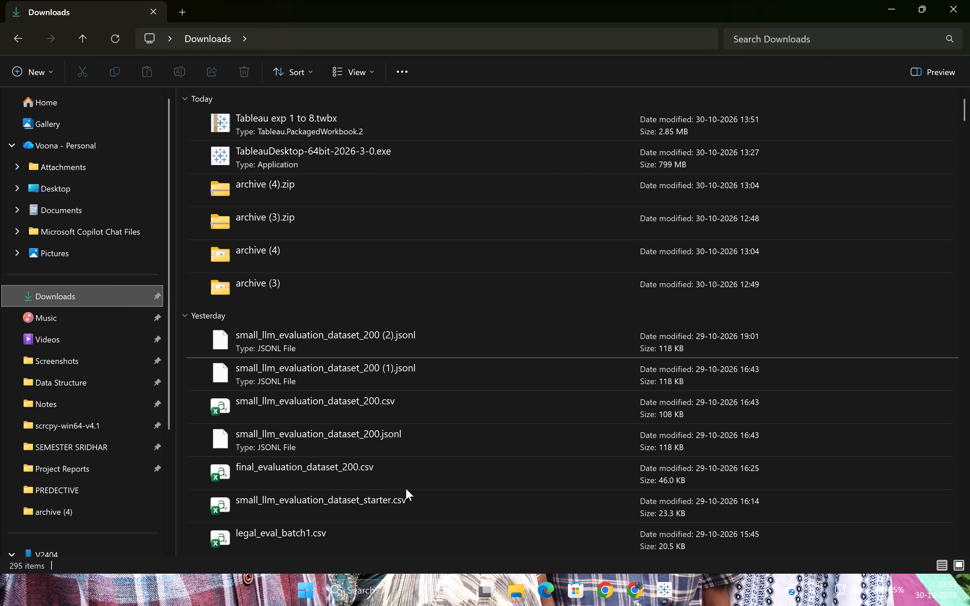
Open Windows Search.
{"action": "left_click", "coordinate": [360, 593]}
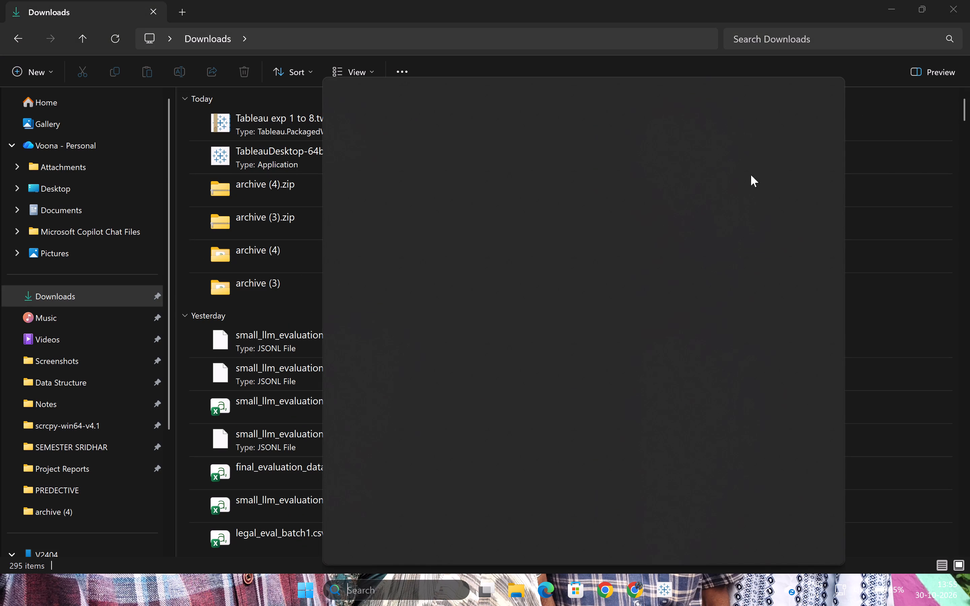